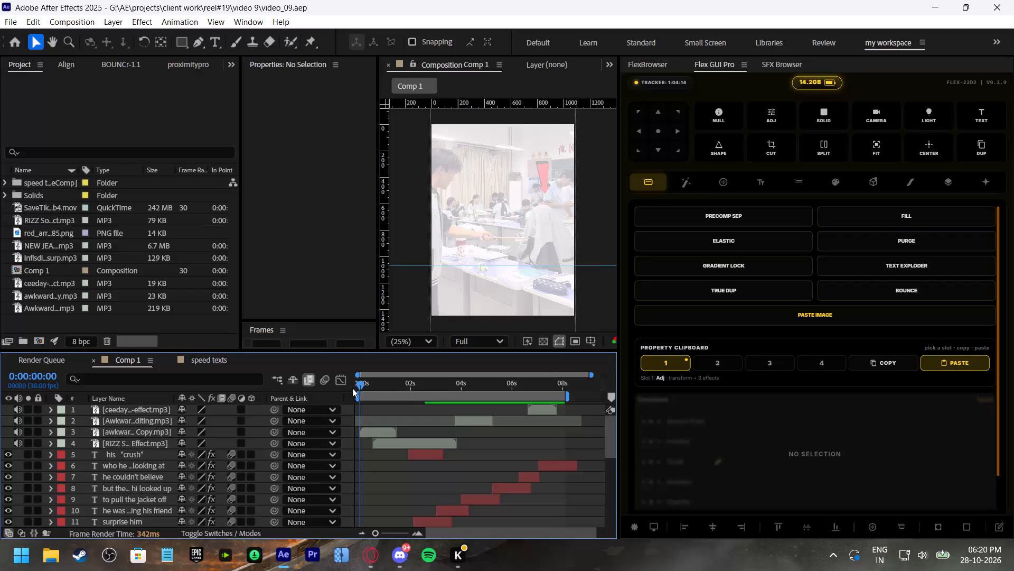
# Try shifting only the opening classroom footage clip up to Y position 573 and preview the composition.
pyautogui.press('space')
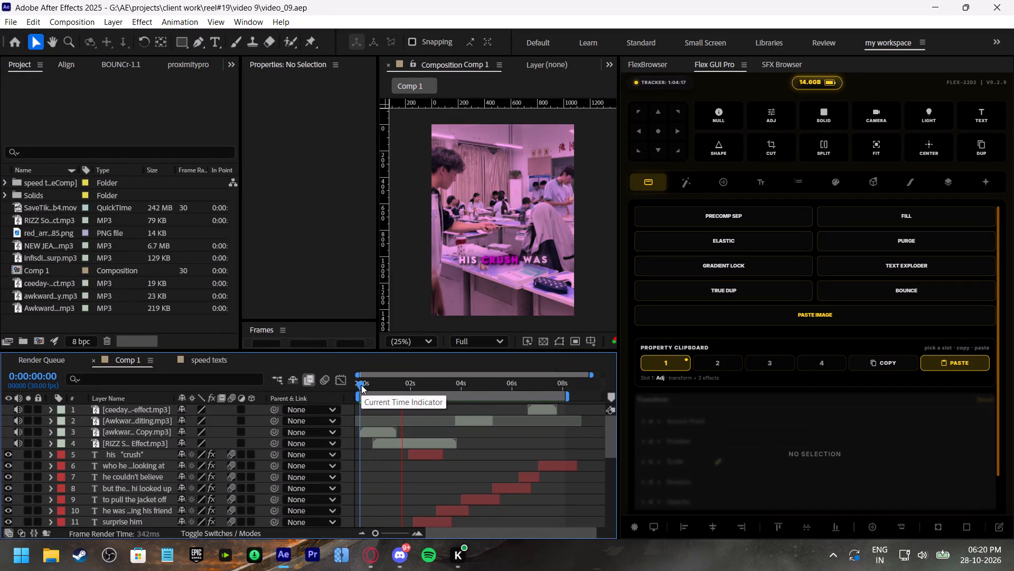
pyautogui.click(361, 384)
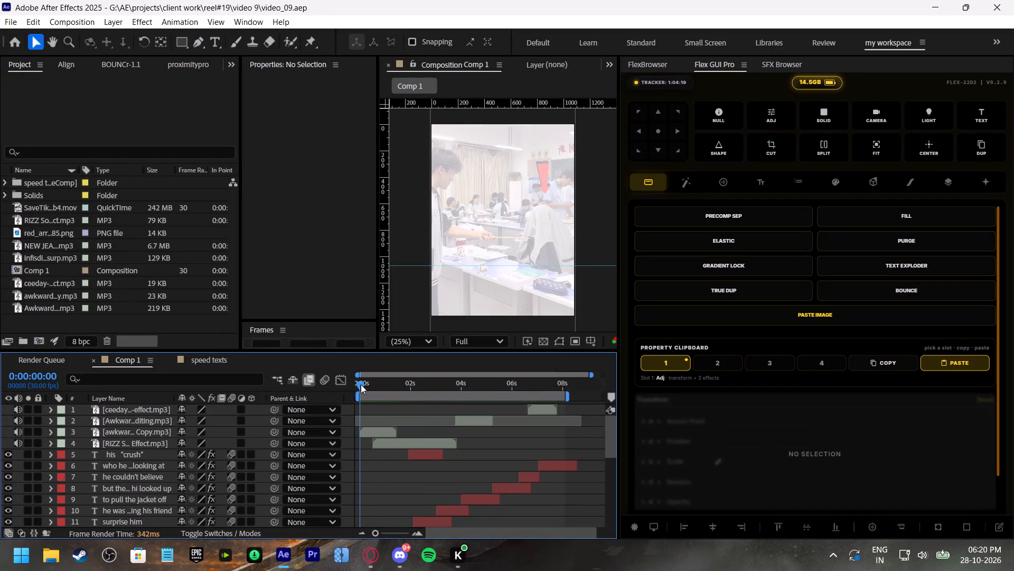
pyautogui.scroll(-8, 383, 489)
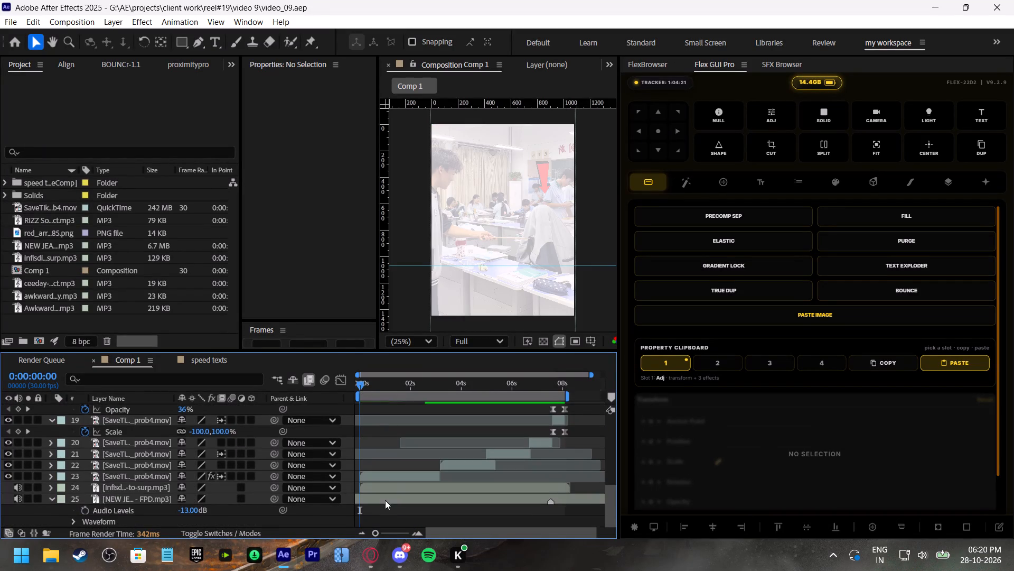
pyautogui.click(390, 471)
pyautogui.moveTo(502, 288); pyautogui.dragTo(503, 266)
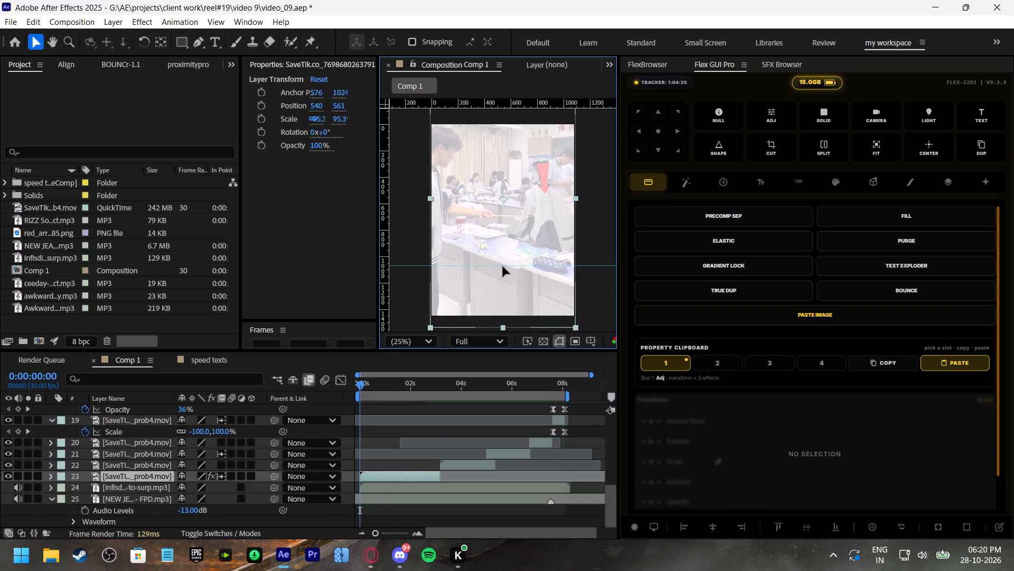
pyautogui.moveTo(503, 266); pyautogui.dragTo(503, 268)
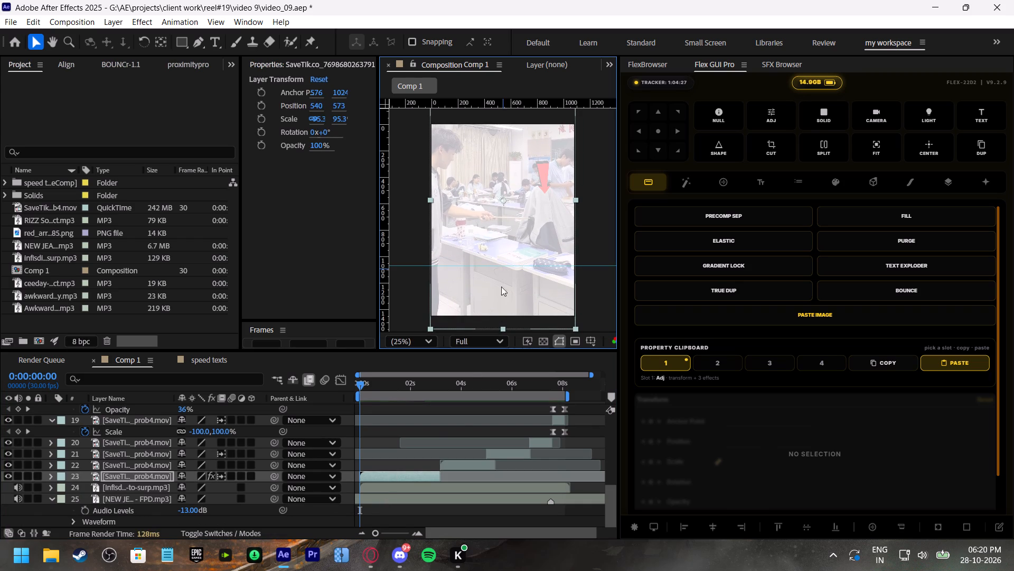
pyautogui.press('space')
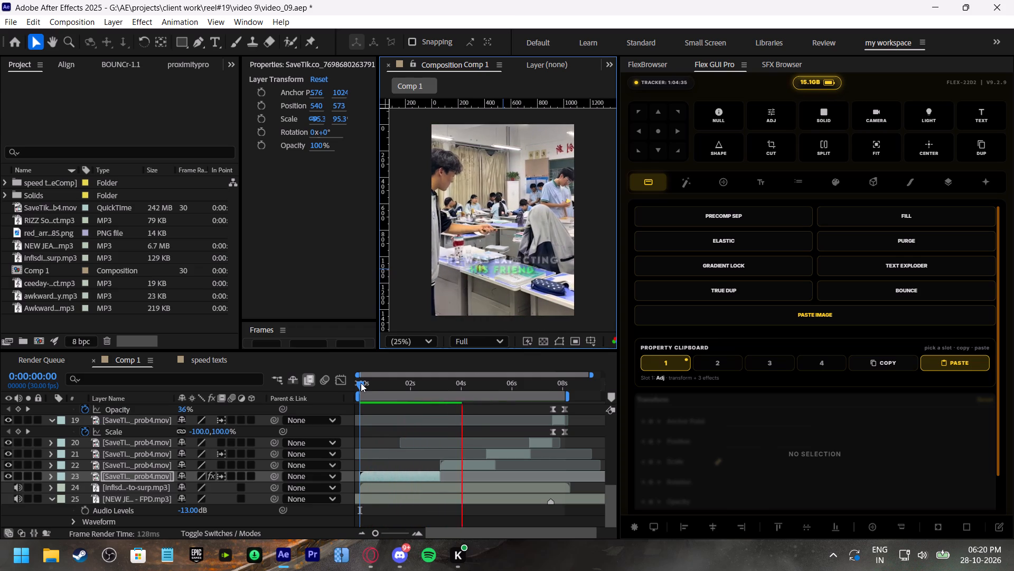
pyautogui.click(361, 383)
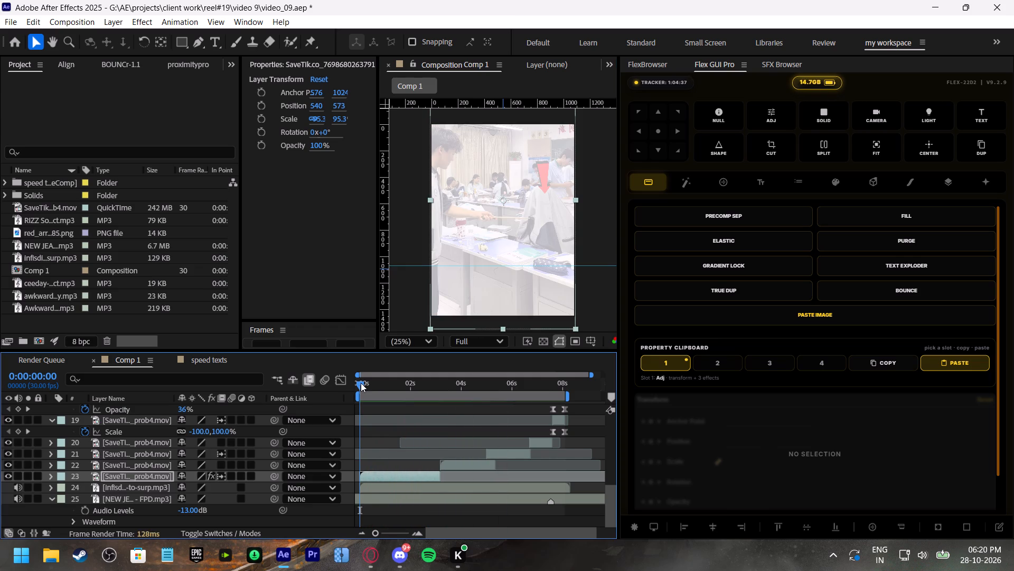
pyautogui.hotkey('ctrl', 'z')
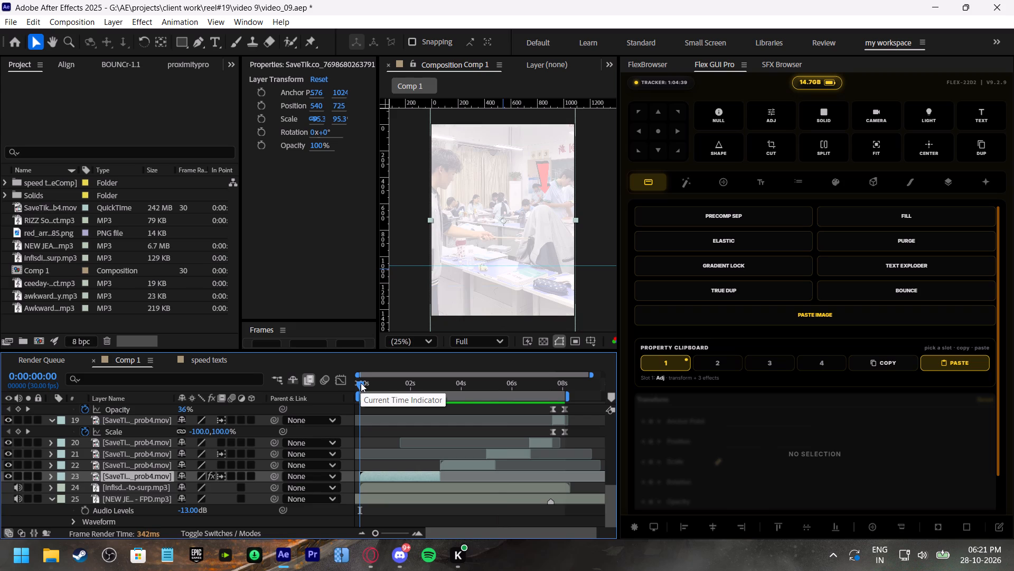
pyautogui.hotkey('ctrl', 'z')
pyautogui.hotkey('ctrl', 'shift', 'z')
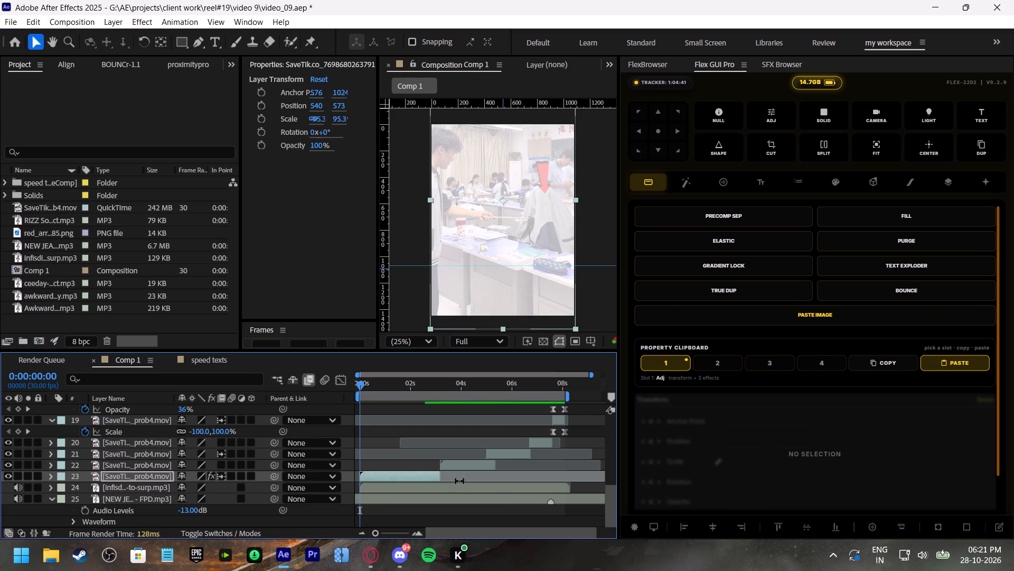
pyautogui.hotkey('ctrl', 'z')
# Move all five SaveTik footage clips up together to Y position 573.
pyautogui.click(427, 474)
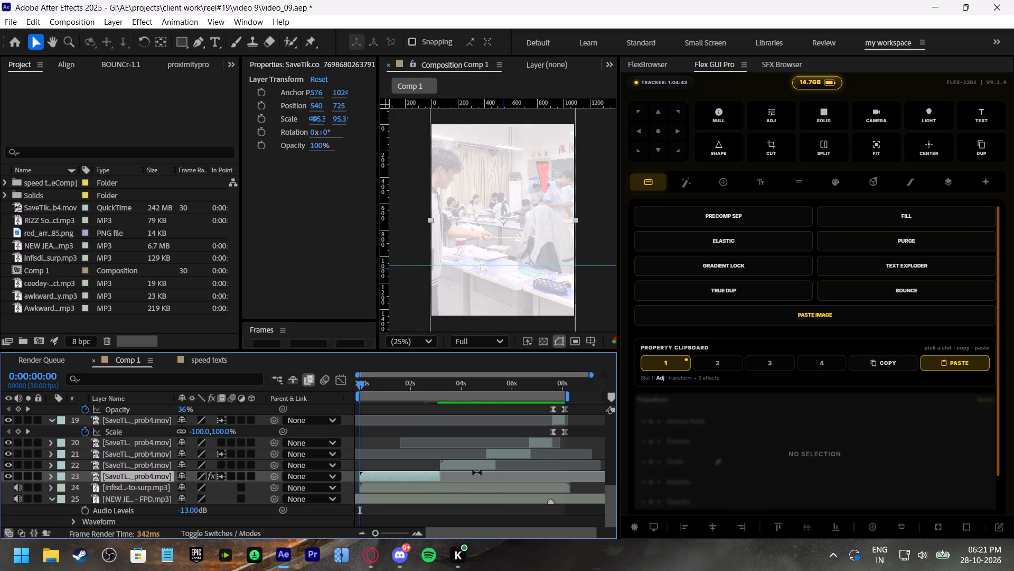
pyautogui.keyDown('shift'); pyautogui.click(540, 441); pyautogui.keyUp('shift')
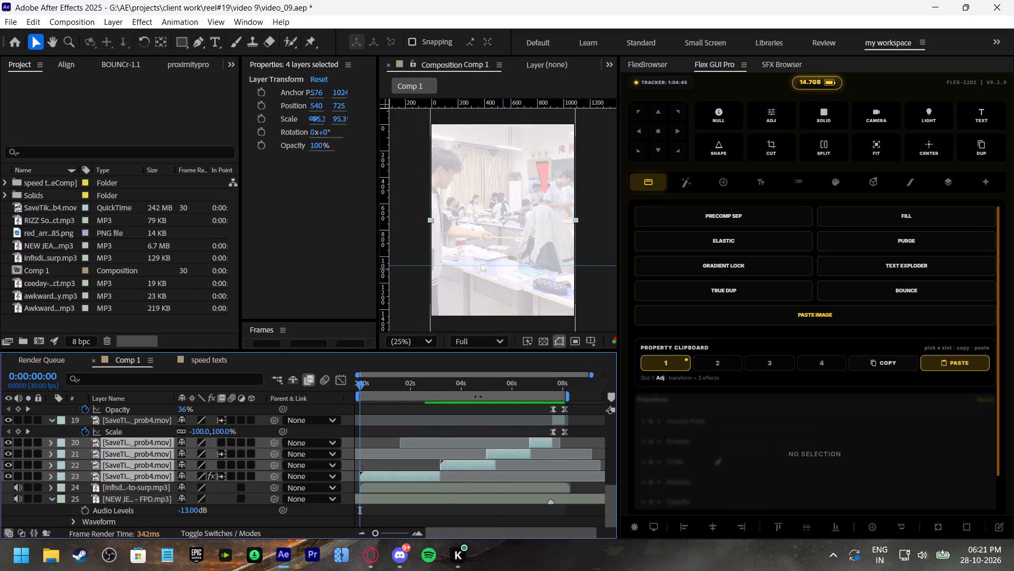
pyautogui.moveTo(445, 383); pyautogui.dragTo(532, 412)
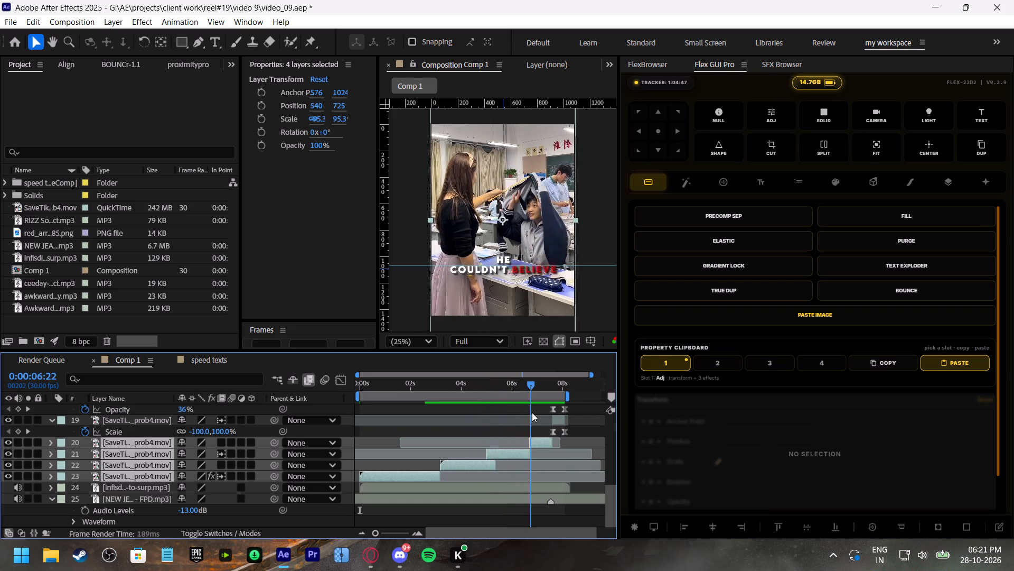
pyautogui.moveTo(532, 412); pyautogui.dragTo(557, 433)
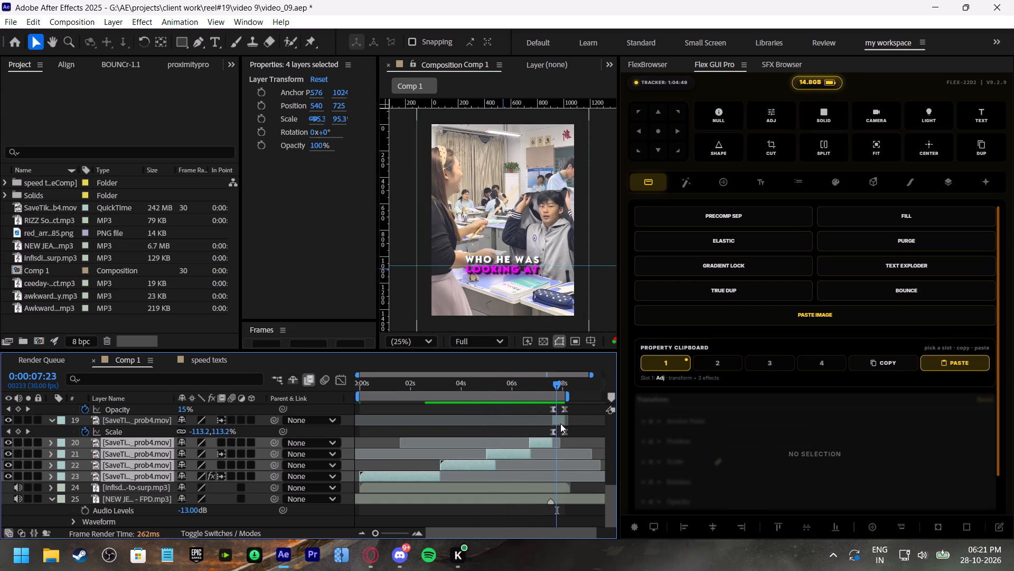
pyautogui.keyDown('ctrl'); pyautogui.click(560, 422); pyautogui.keyUp('ctrl')
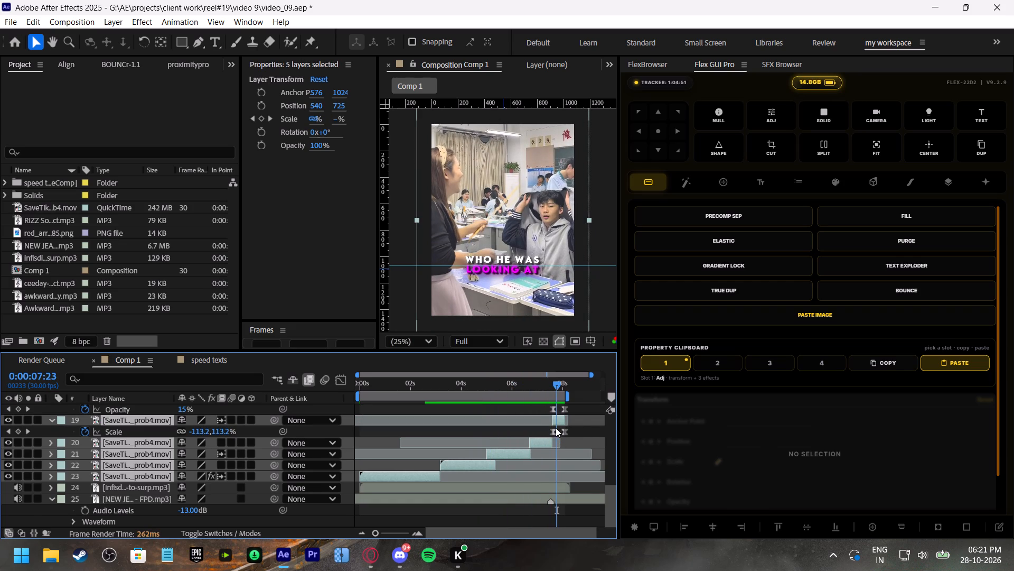
pyautogui.scroll(1, 556, 428)
pyautogui.click(580, 464)
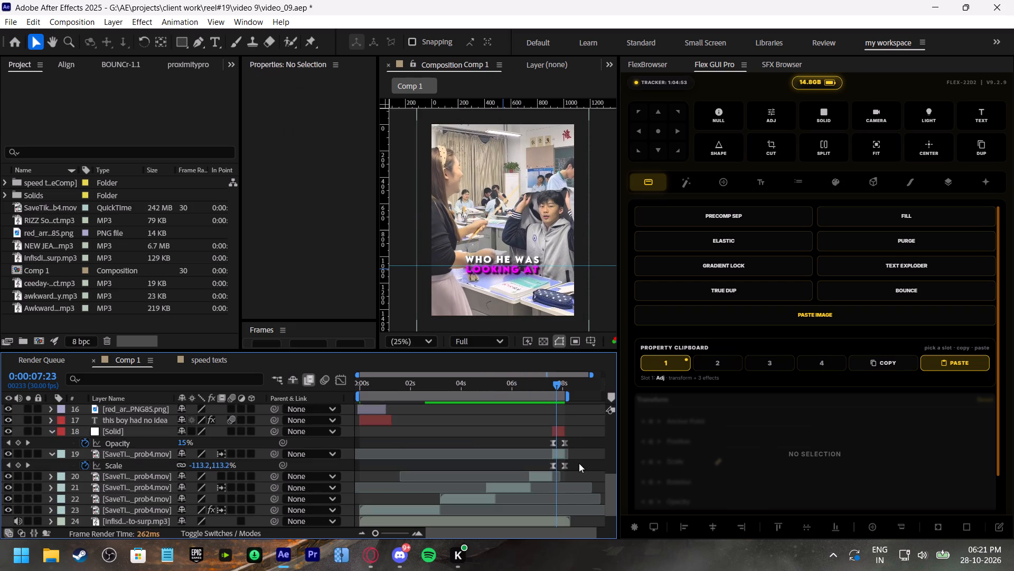
pyautogui.click(558, 457)
pyautogui.press('p')
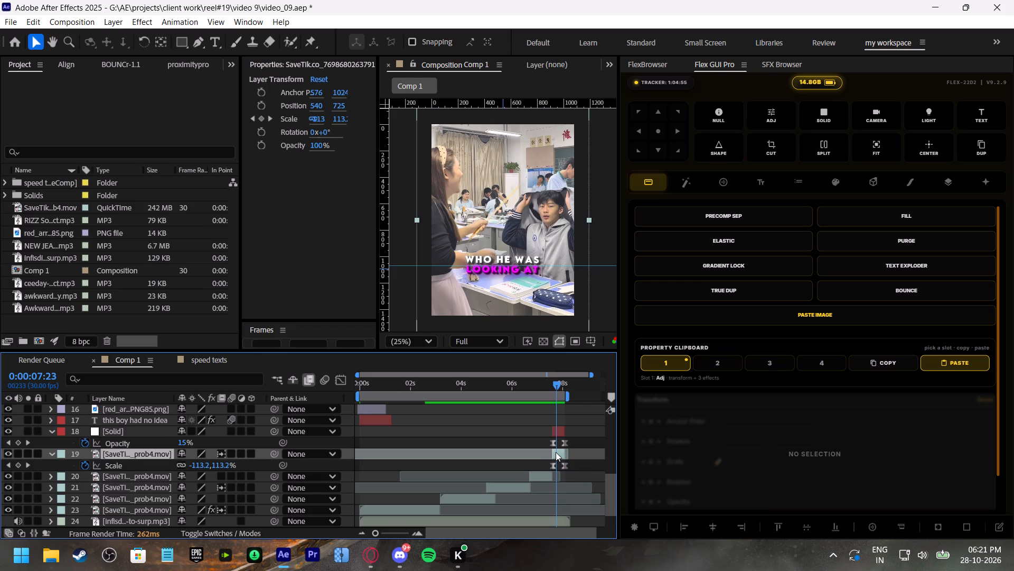
pyautogui.keyDown('shift'); pyautogui.click(413, 514); pyautogui.keyUp('shift')
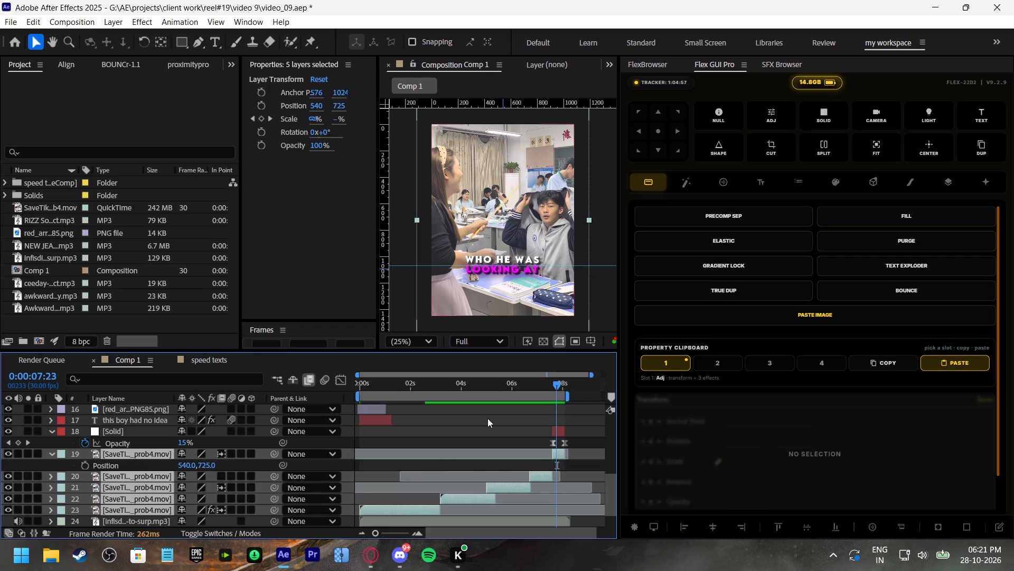
pyautogui.moveTo(519, 308); pyautogui.dragTo(519, 288)
# Scrub through the composition to check the framing of the repositioned footage clips, finishing at the first frame.
pyautogui.moveTo(387, 384); pyautogui.dragTo(387, 384)
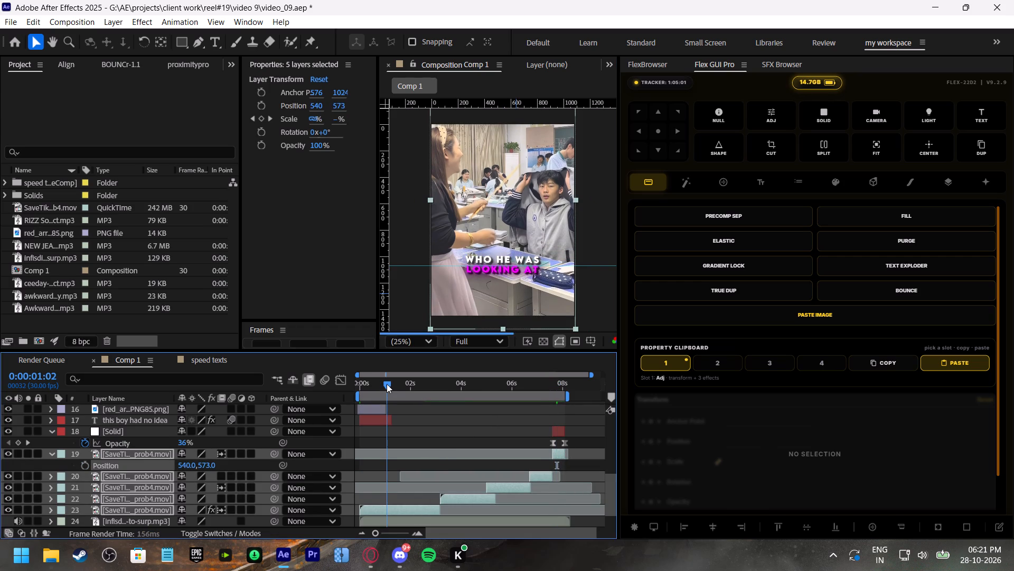
pyautogui.moveTo(387, 384); pyautogui.dragTo(447, 391)
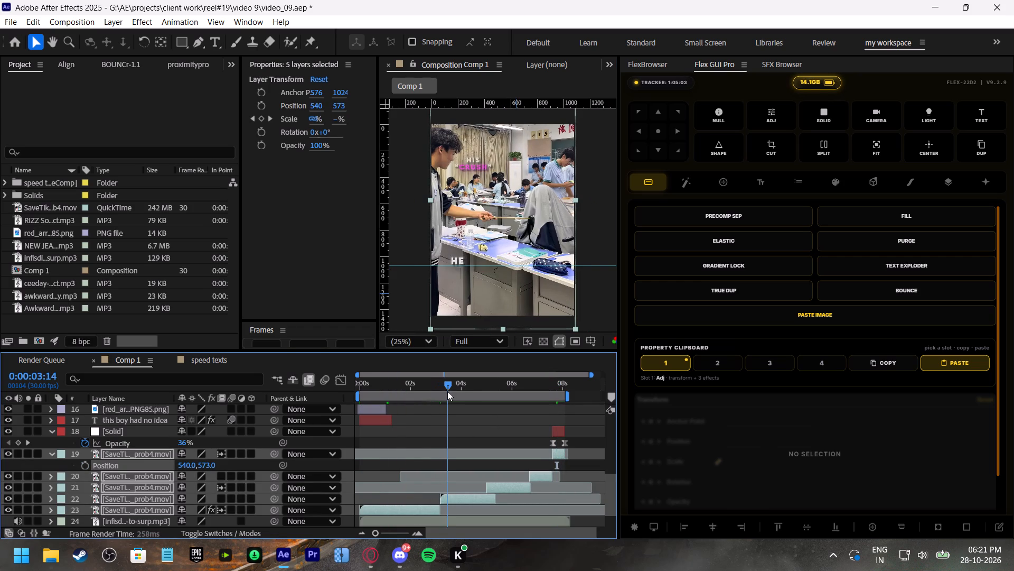
pyautogui.moveTo(447, 391); pyautogui.dragTo(503, 399)
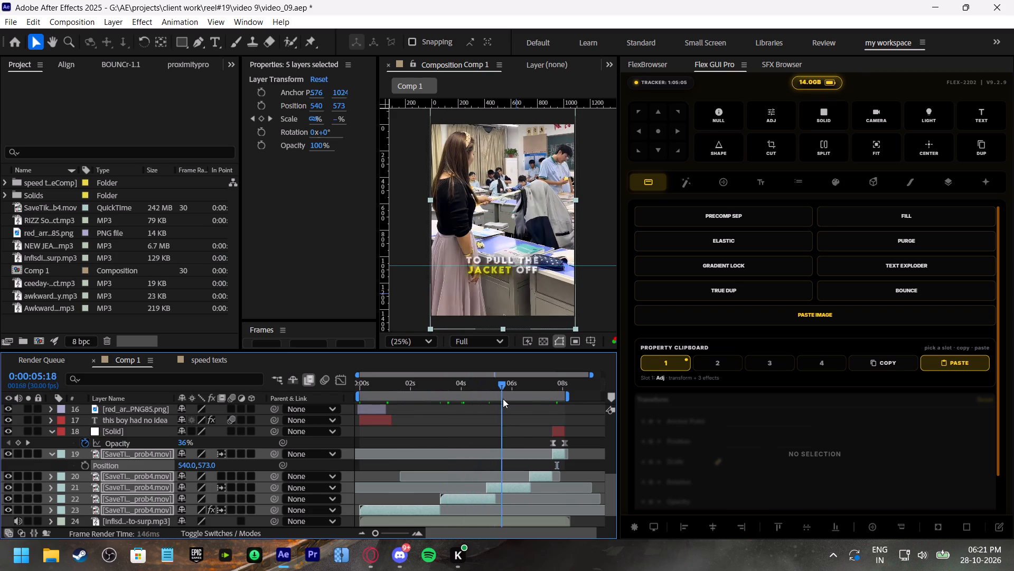
pyautogui.moveTo(503, 399); pyautogui.dragTo(523, 403)
pyautogui.click(504, 501)
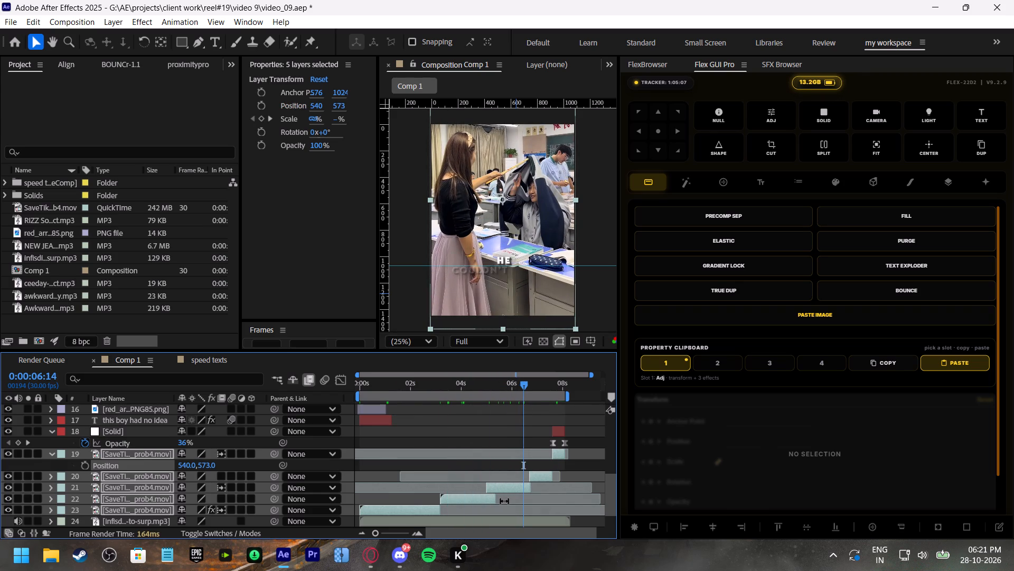
pyautogui.moveTo(394, 389); pyautogui.dragTo(383, 390)
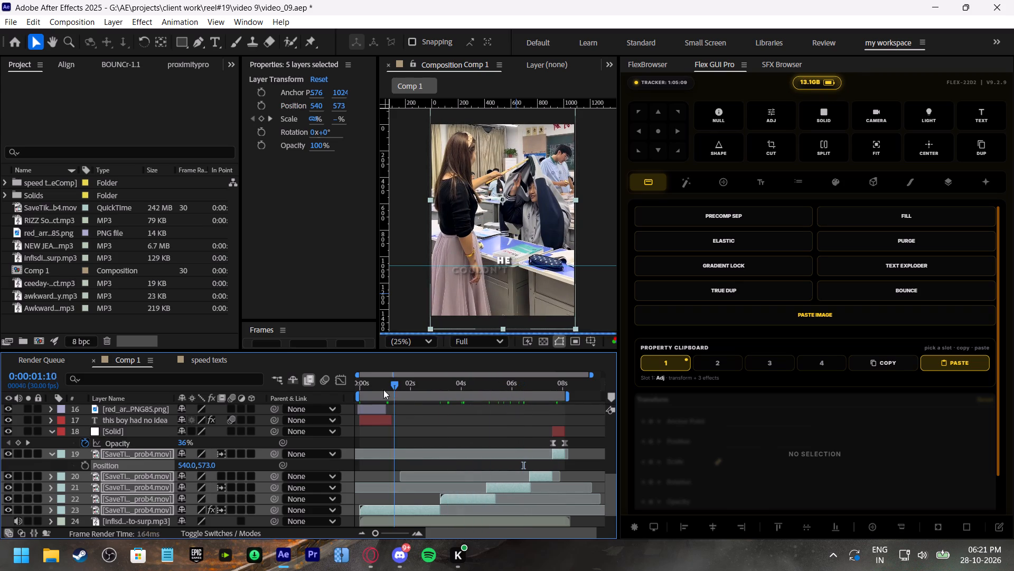
pyautogui.moveTo(383, 390); pyautogui.dragTo(315, 398)
pyautogui.click(381, 502)
# Select all nine caption text layers together, from "this boy had no idea" through "his crush".
pyautogui.scroll(3, 381, 502)
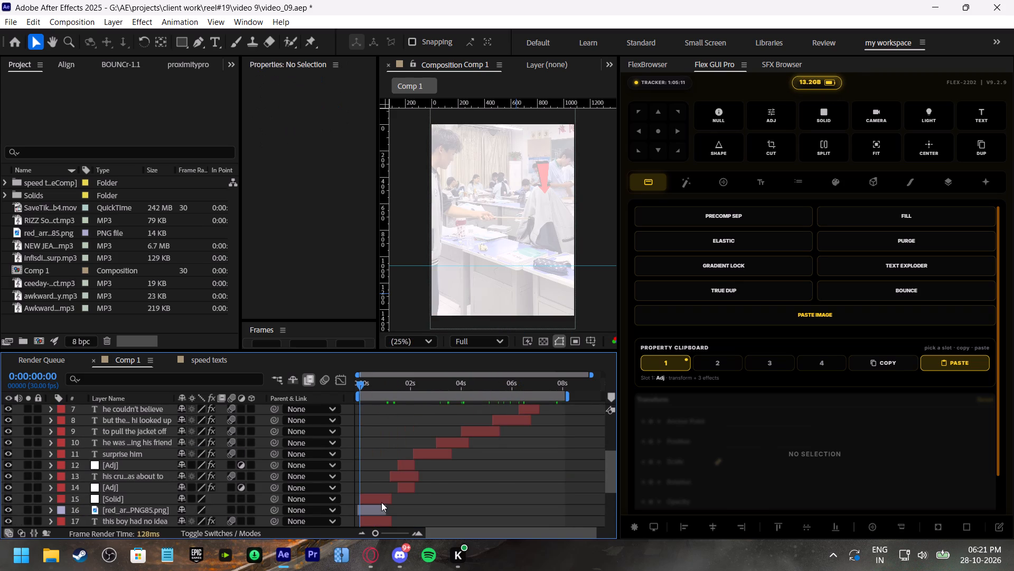
pyautogui.click(380, 500)
pyautogui.scroll(-1, 391, 503)
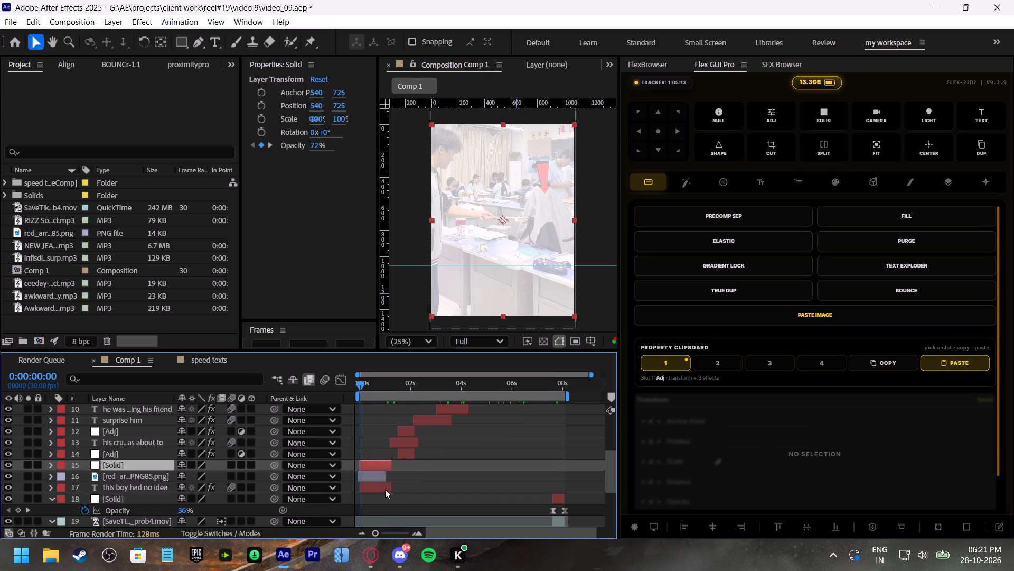
pyautogui.click(384, 489)
pyautogui.scroll(1, 482, 502)
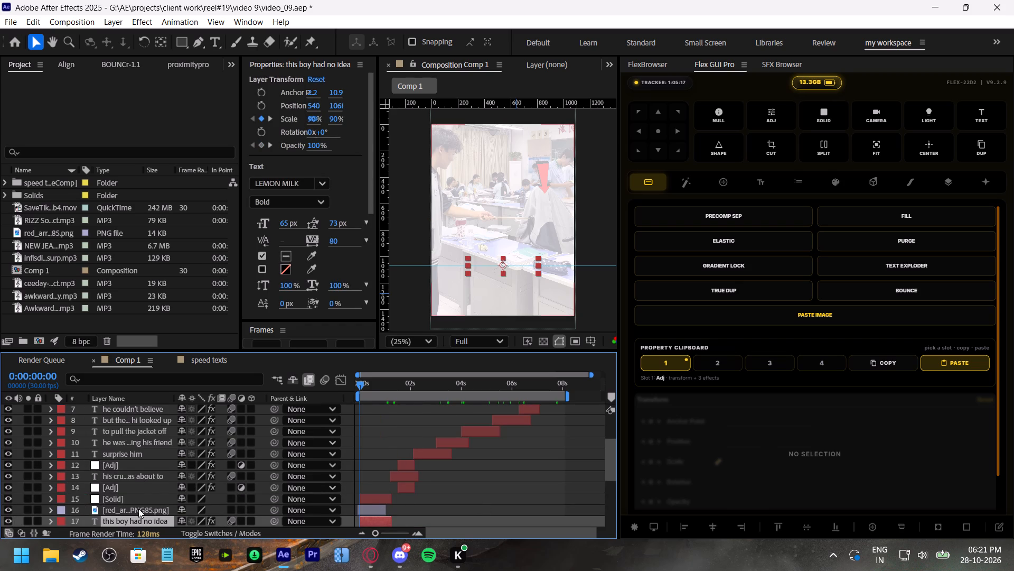
pyautogui.keyDown('ctrl'); pyautogui.click(144, 477); pyautogui.keyUp('ctrl')
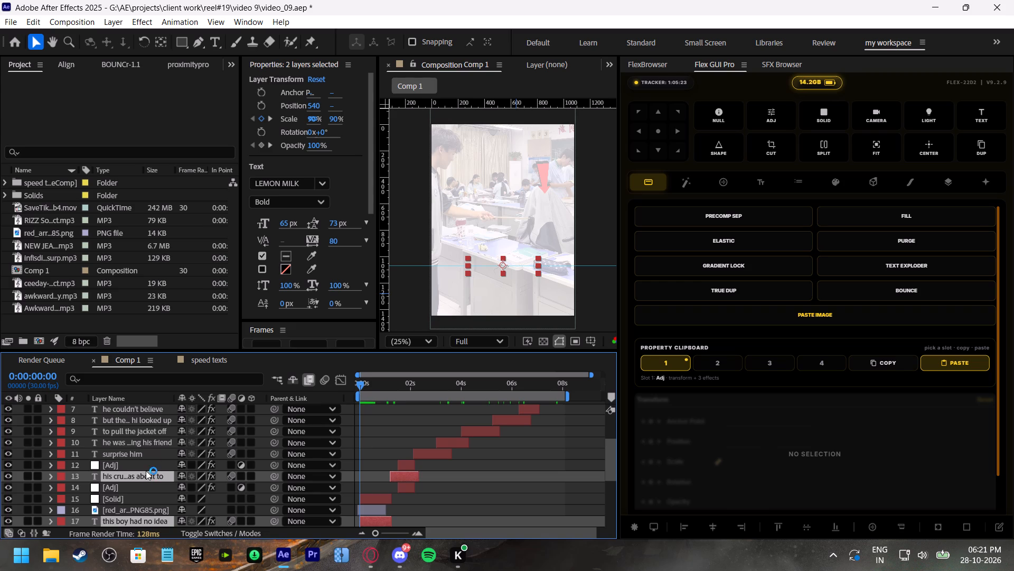
pyautogui.keyDown('ctrl'); pyautogui.click(137, 451); pyautogui.keyUp('ctrl')
pyautogui.keyDown('ctrl'); pyautogui.click(142, 441); pyautogui.keyUp('ctrl')
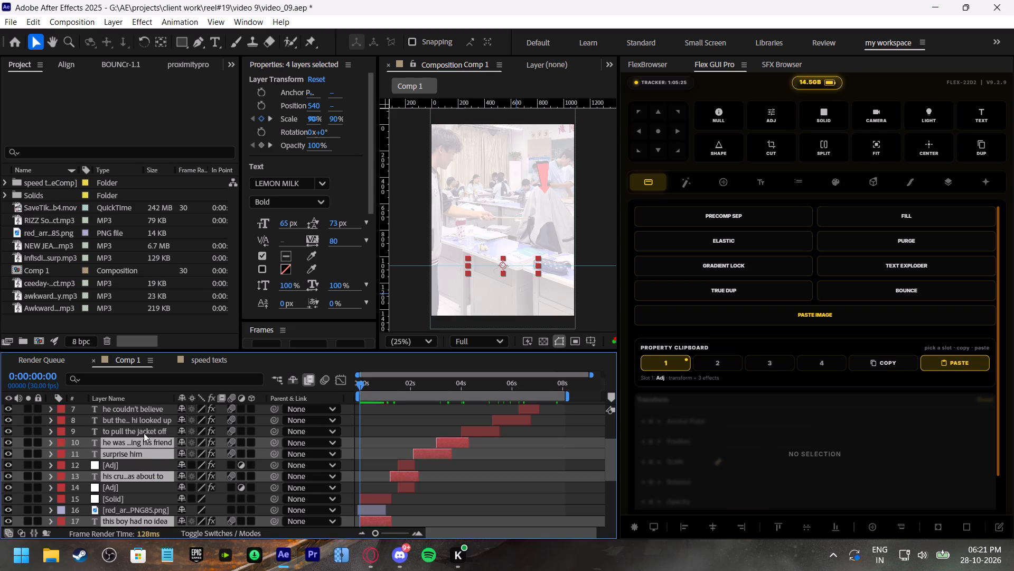
pyautogui.keyDown('ctrl'); pyautogui.click(144, 430); pyautogui.keyUp('ctrl')
pyautogui.keyDown('ctrl'); pyautogui.click(146, 421); pyautogui.keyUp('ctrl')
pyautogui.scroll(2, 152, 468)
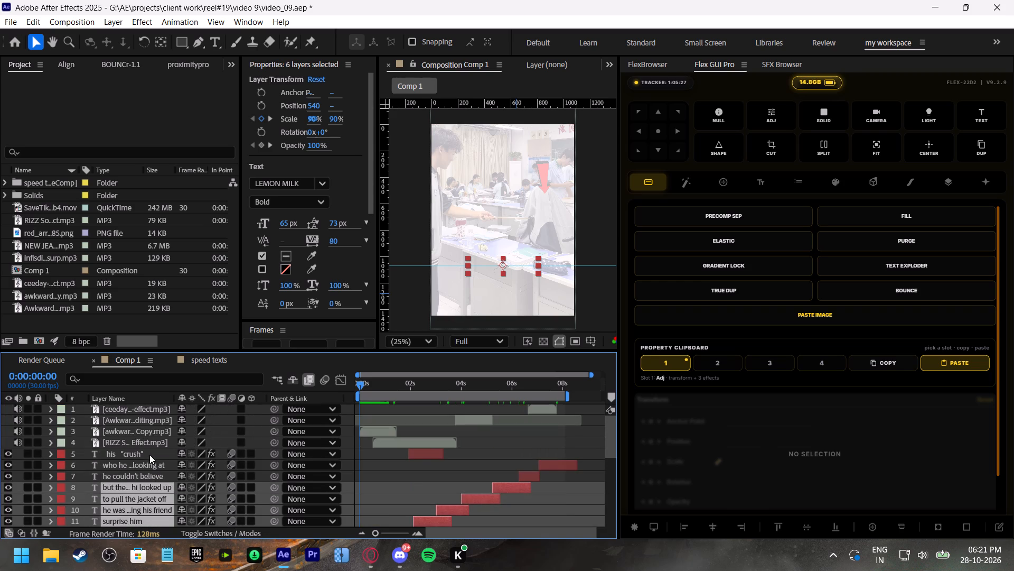
pyautogui.keyDown('ctrl'); pyautogui.click(135, 473); pyautogui.keyUp('ctrl')
pyautogui.keyDown('ctrl'); pyautogui.click(138, 465); pyautogui.keyUp('ctrl')
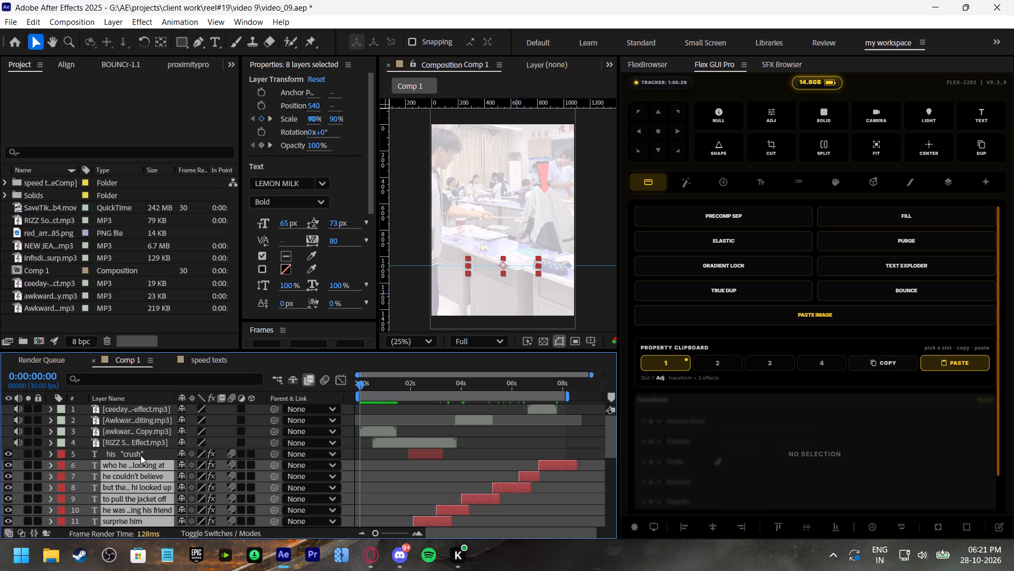
pyautogui.keyDown('ctrl'); pyautogui.click(140, 455); pyautogui.keyUp('ctrl')
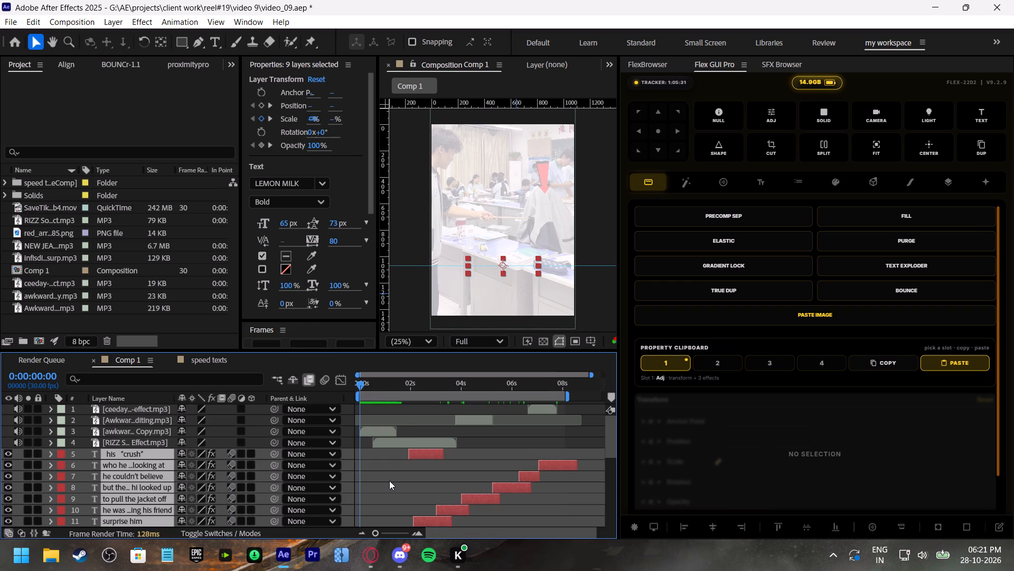
pyautogui.scroll(-4, 390, 481)
pyautogui.scroll(2, 394, 491)
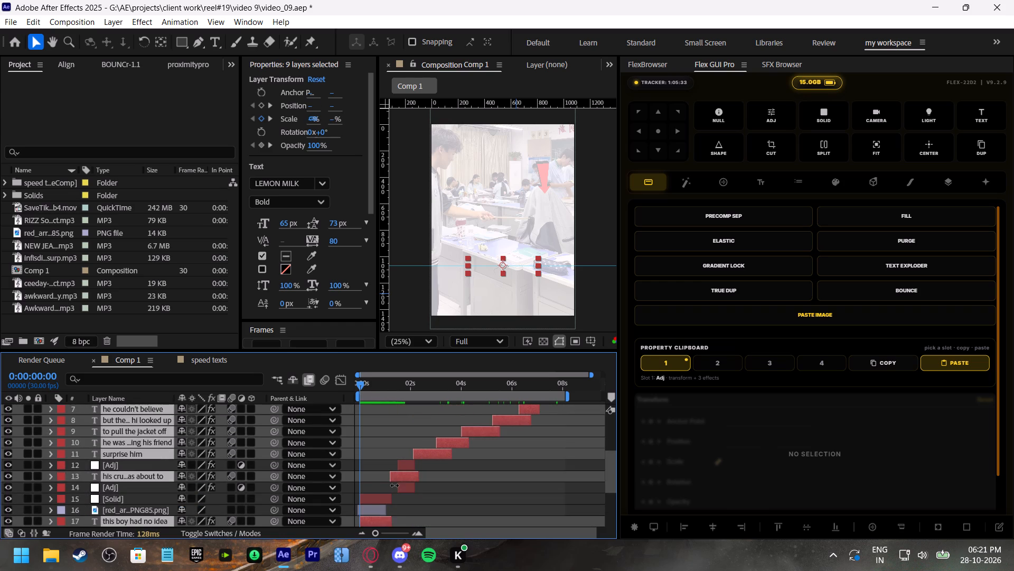
pyautogui.scroll(1, 394, 481)
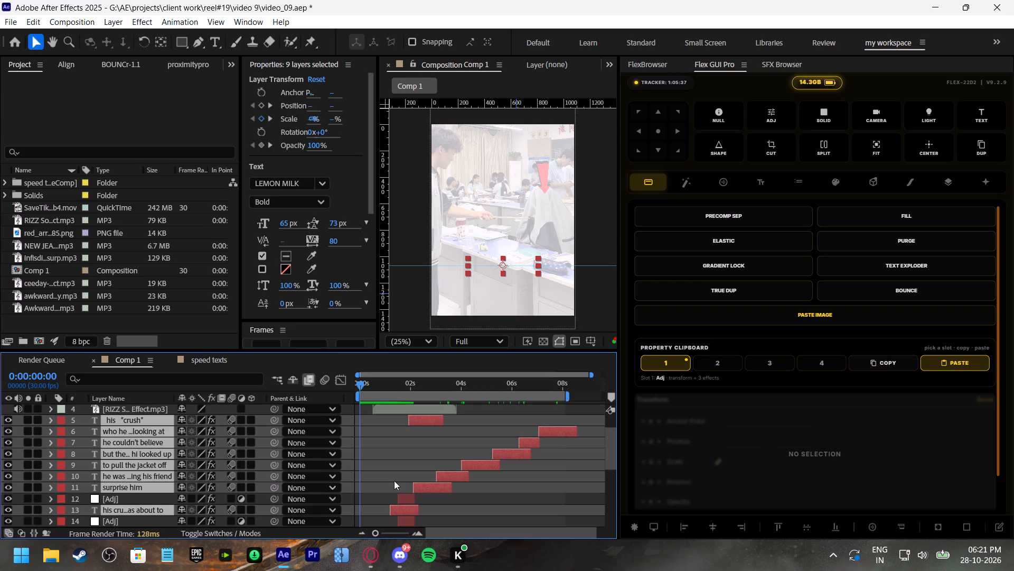
pyautogui.scroll(1, 394, 481)
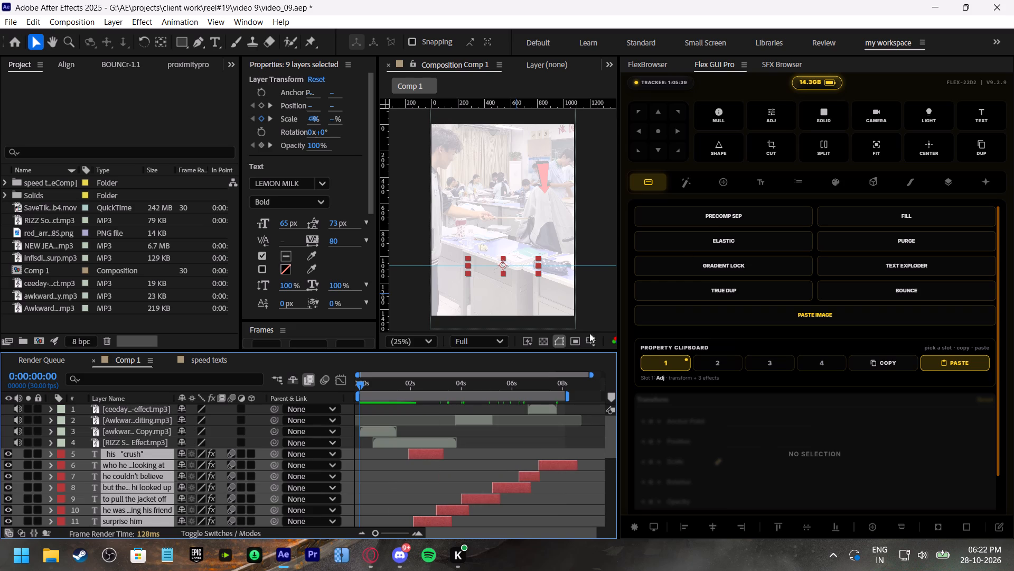
pyautogui.click(660, 127)
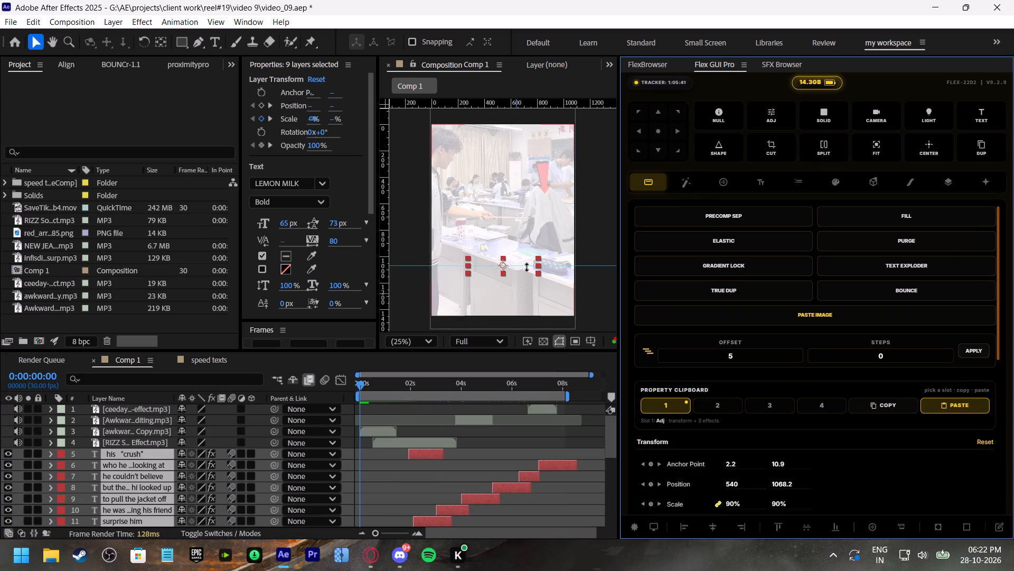
# Raise the horizontal caption guide to about 860 px on the vertical ruler.
pyautogui.moveTo(569, 264); pyautogui.dragTo(572, 238)
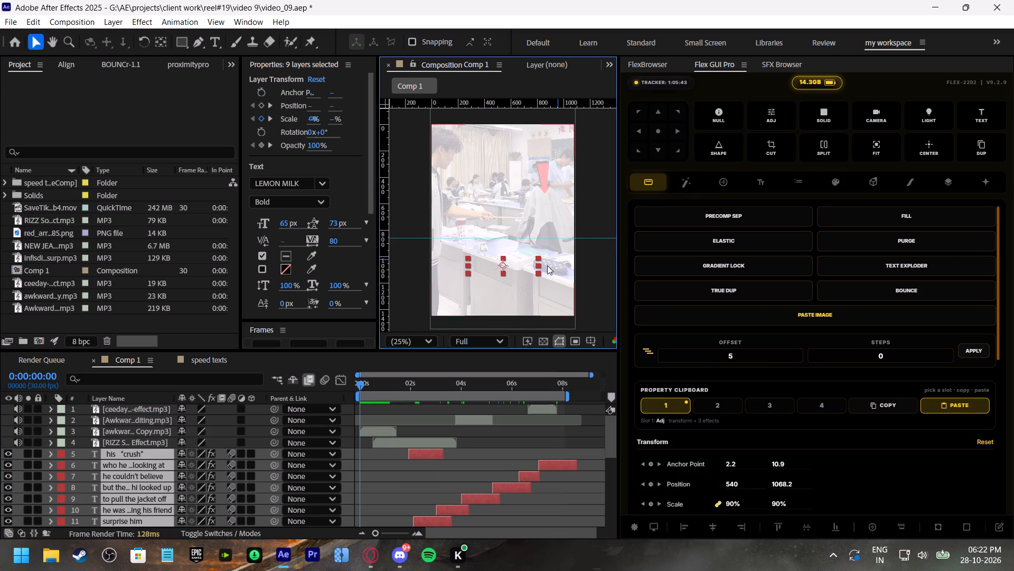
# Move the selected caption text layers up onto the horizontal guide and align them to the composition's horizontal center.
pyautogui.moveTo(522, 268); pyautogui.dragTo(523, 238)
pyautogui.click(556, 240)
pyautogui.moveTo(514, 245); pyautogui.dragTo(514, 239)
pyautogui.click(712, 526)
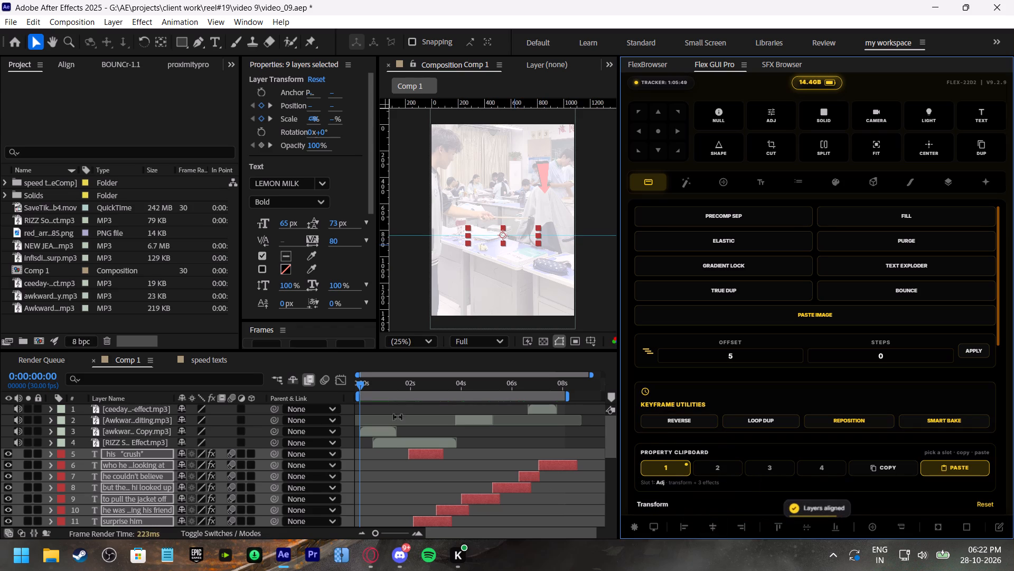
# Preview the composition from the first frame to check the opening captions and red arrow at their current placement.
pyautogui.moveTo(379, 388); pyautogui.dragTo(338, 391)
pyautogui.click(379, 456)
pyautogui.press('space')
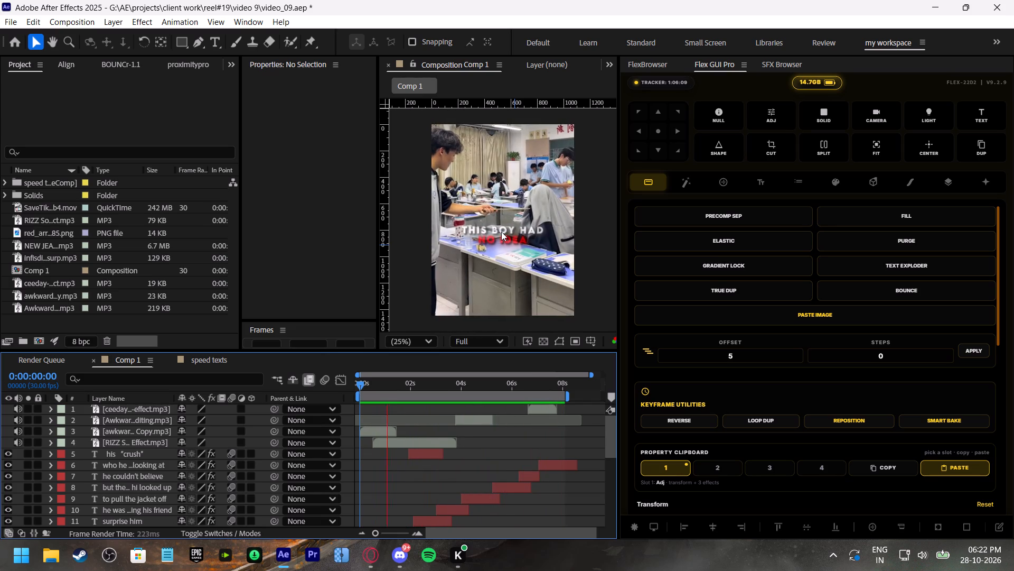
pyautogui.moveTo(377, 384); pyautogui.dragTo(335, 391)
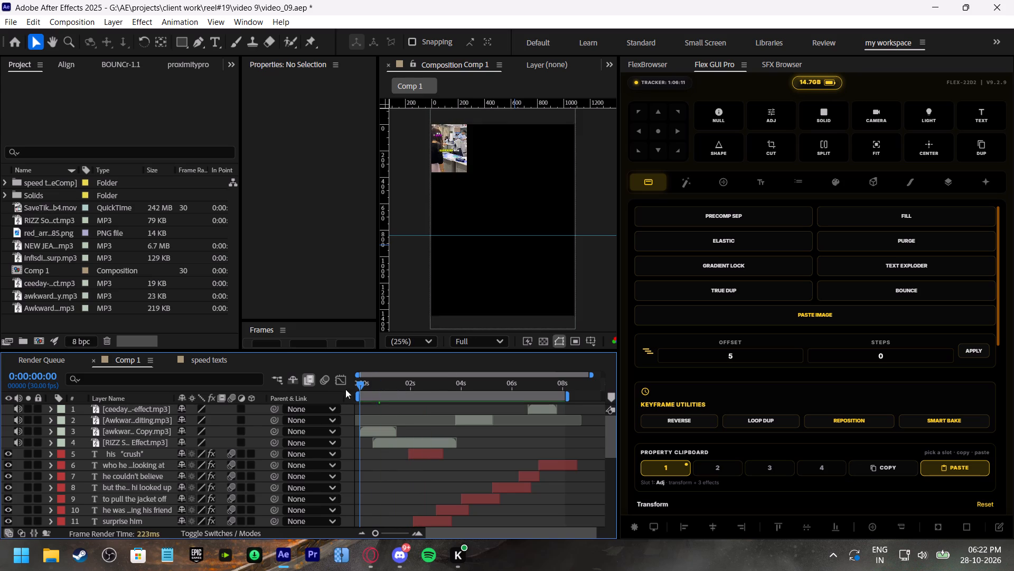
pyautogui.press('space')
pyautogui.moveTo(377, 383); pyautogui.dragTo(348, 384)
pyautogui.press('space')
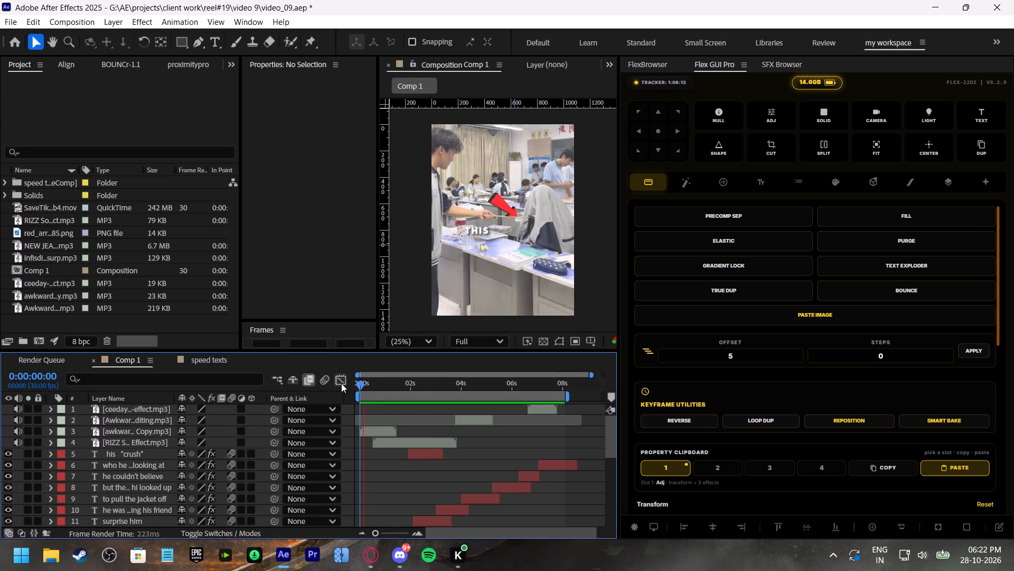
# Move the red arrow's starting Position keyframe at the first frame up to about 798, 264.
pyautogui.click(381, 382)
pyautogui.scroll(-4, 412, 475)
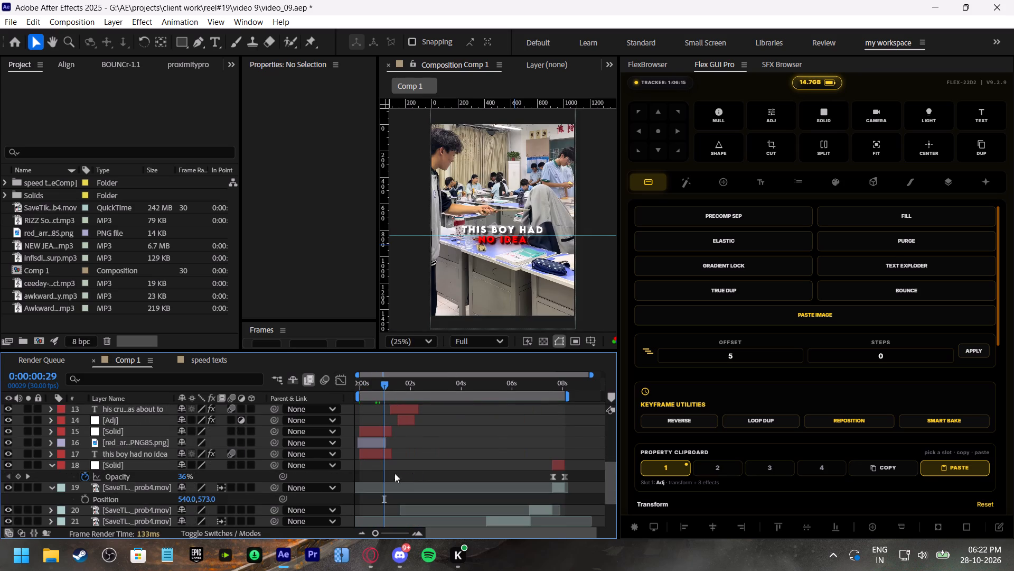
pyautogui.click(377, 444)
pyautogui.moveTo(377, 388); pyautogui.dragTo(340, 386)
pyautogui.moveTo(543, 176); pyautogui.dragTo(539, 164)
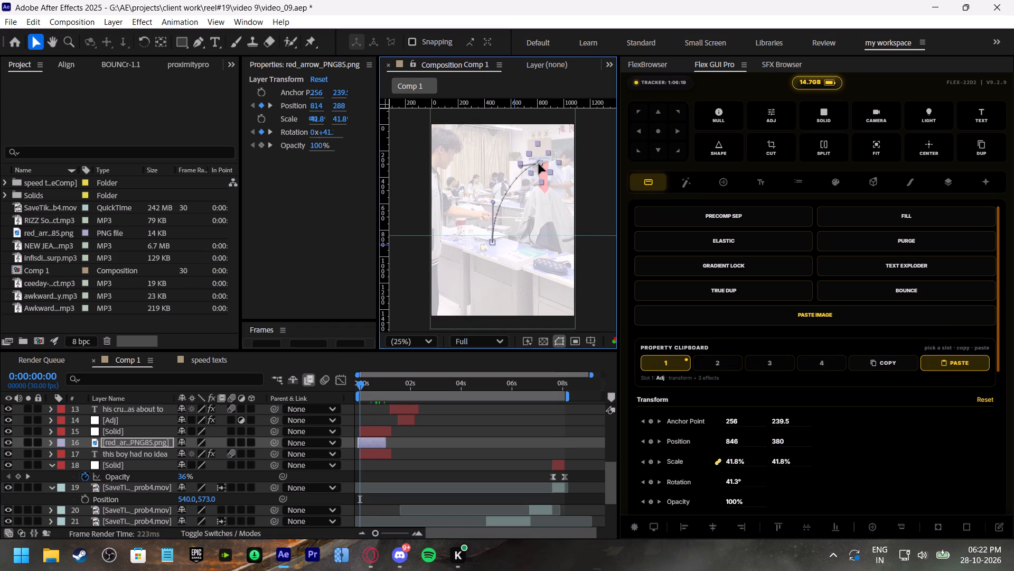
pyautogui.moveTo(539, 164); pyautogui.dragTo(537, 161)
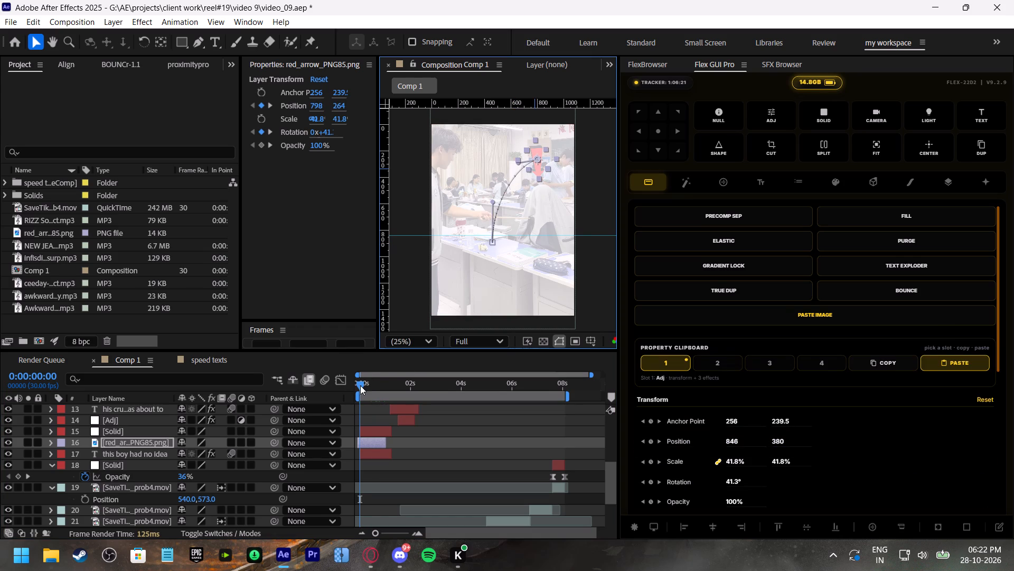
# Extend the red arrow layer slightly past 0:00:01:01 and raise its ending Position keyframe there to about 448, 695.
pyautogui.moveTo(360, 385); pyautogui.dragTo(371, 390)
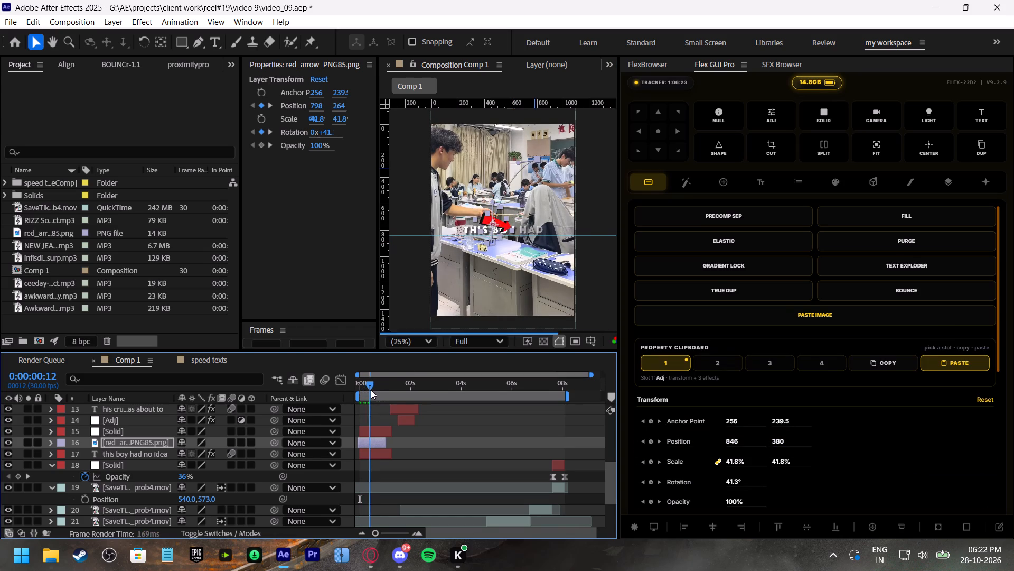
pyautogui.moveTo(371, 390); pyautogui.dragTo(377, 392)
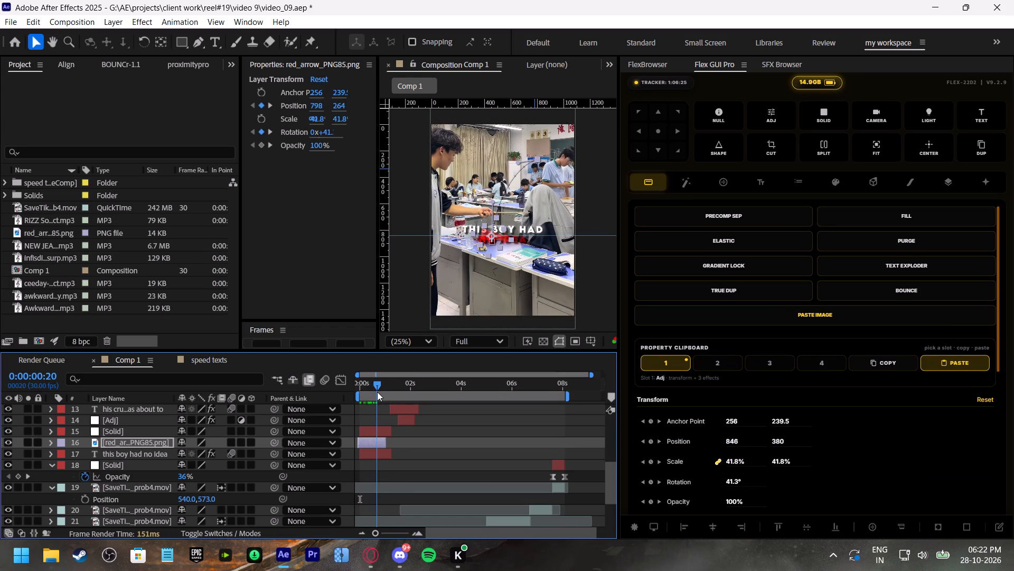
pyautogui.moveTo(377, 392); pyautogui.dragTo(380, 393)
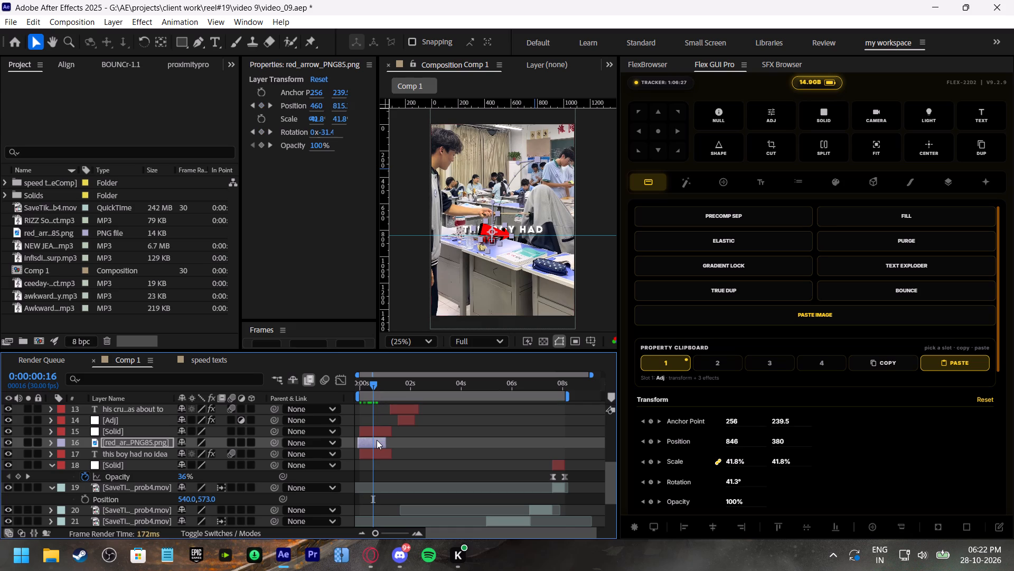
pyautogui.click(377, 440)
pyautogui.press('p')
pyautogui.moveTo(374, 385); pyautogui.dragTo(381, 390)
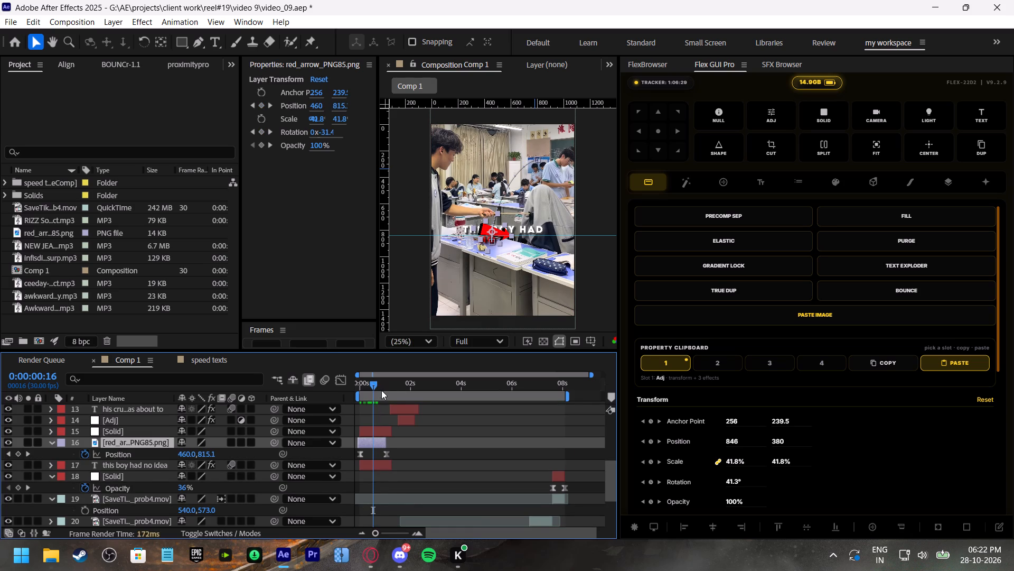
pyautogui.moveTo(381, 390); pyautogui.dragTo(384, 392)
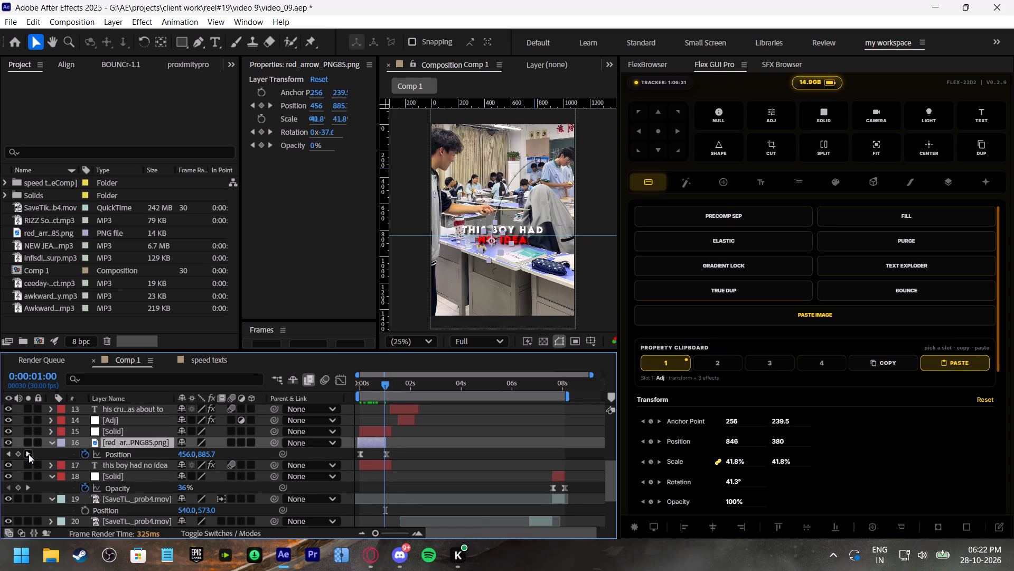
pyautogui.click(29, 454)
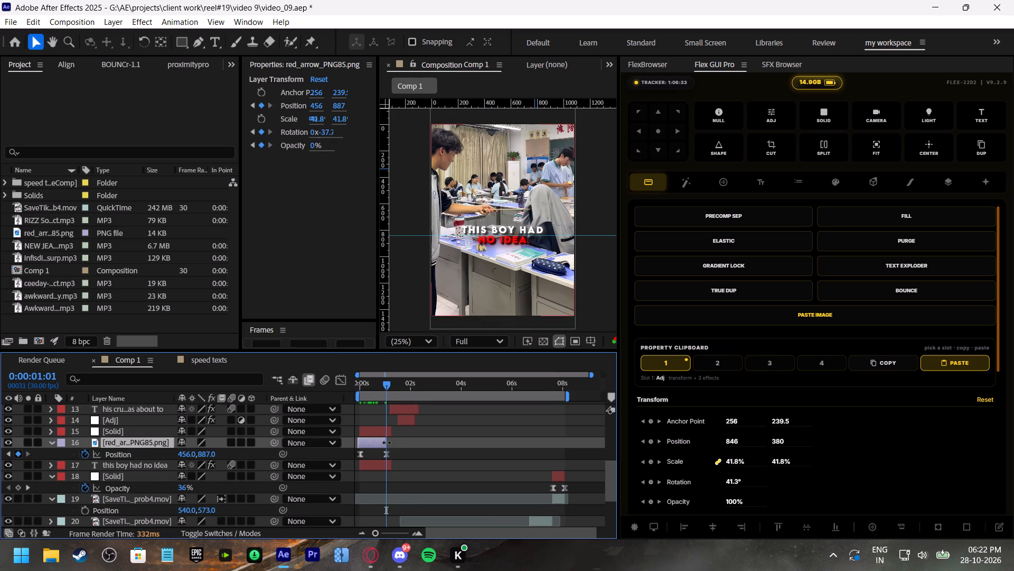
pyautogui.click(387, 443)
pyautogui.moveTo(489, 240); pyautogui.dragTo(488, 228)
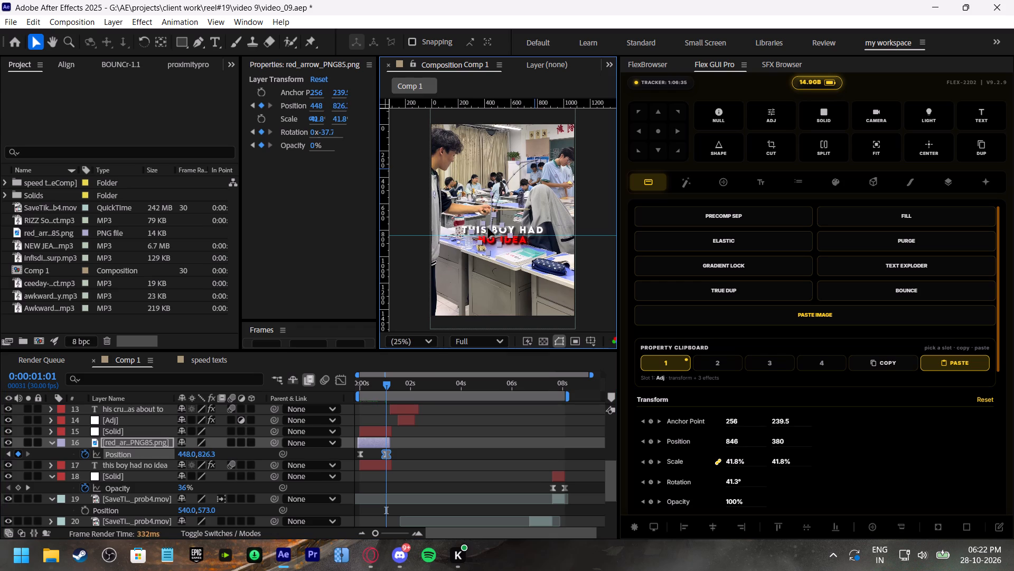
pyautogui.moveTo(488, 228); pyautogui.dragTo(488, 217)
# Preview the reel from the first frame, and again from 0:00:02:26, to check the arrow motion, captions and clip framing.
pyautogui.moveTo(383, 383); pyautogui.dragTo(338, 398)
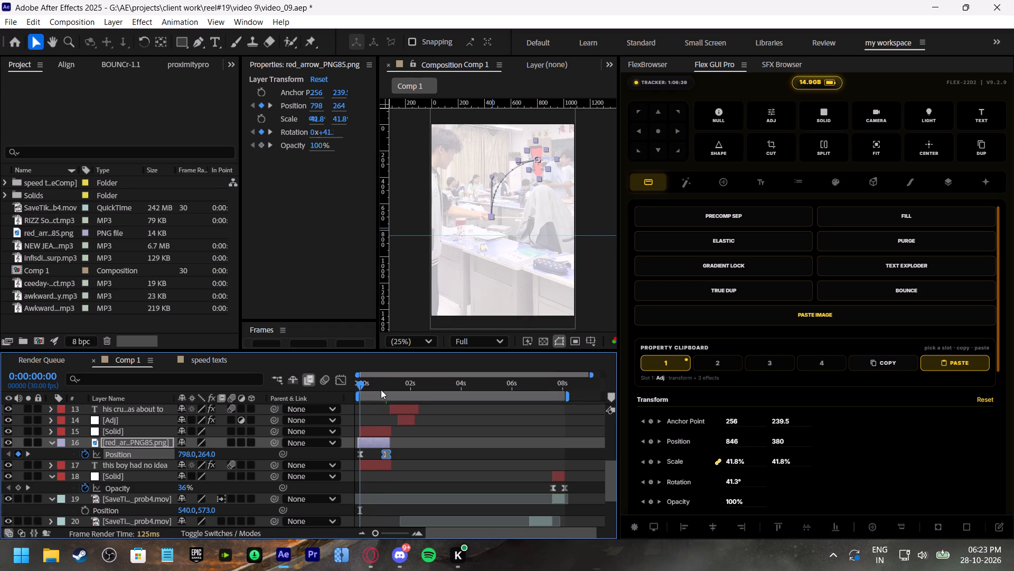
pyautogui.press('space')
pyautogui.moveTo(365, 389); pyautogui.dragTo(307, 398)
pyautogui.press('space')
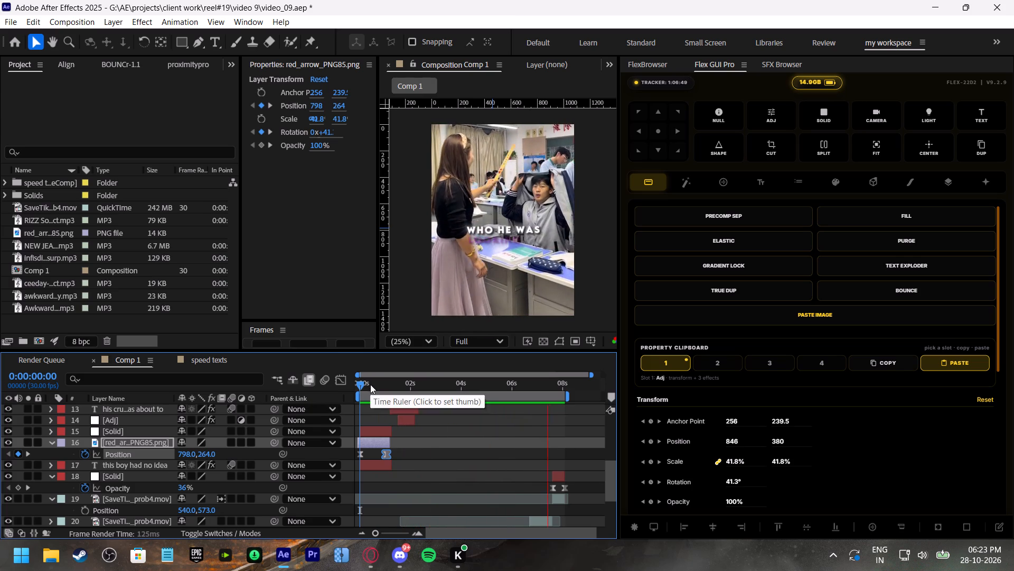
pyautogui.moveTo(370, 384); pyautogui.dragTo(338, 390)
pyautogui.press('space')
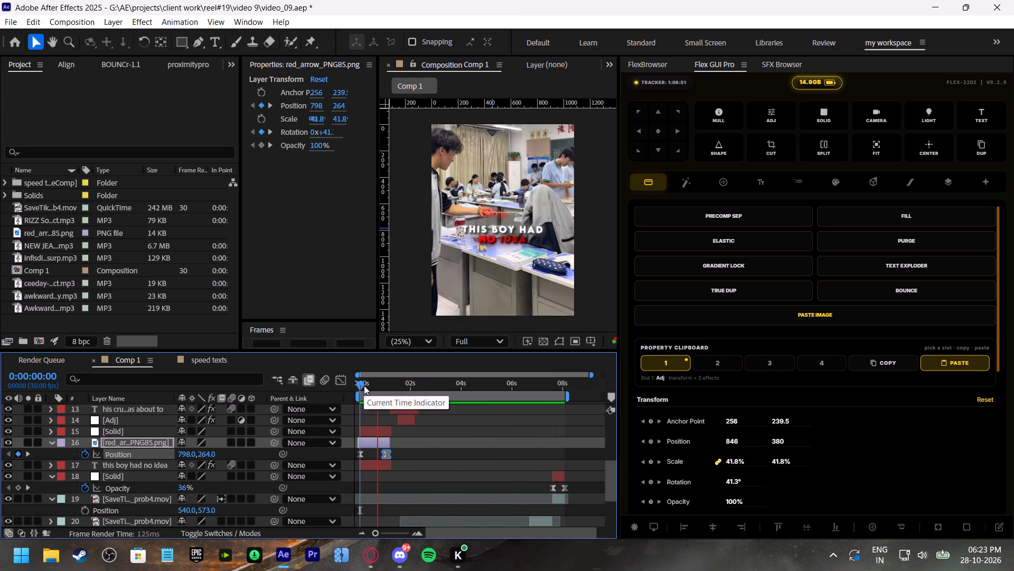
pyautogui.click(433, 384)
pyautogui.scroll(2, 509, 441)
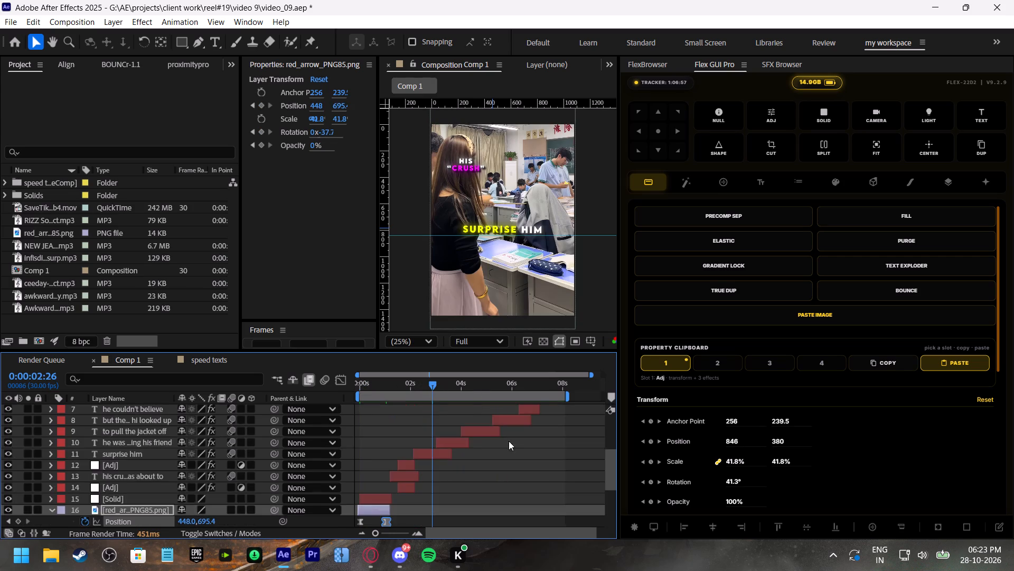
pyautogui.scroll(1, 509, 441)
pyautogui.scroll(-4, 509, 444)
pyautogui.press('space')
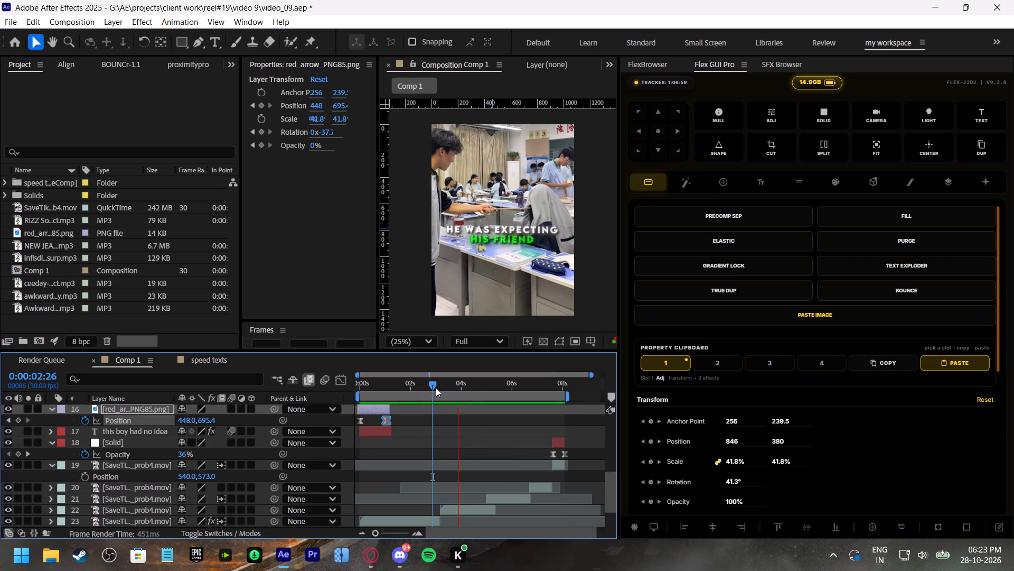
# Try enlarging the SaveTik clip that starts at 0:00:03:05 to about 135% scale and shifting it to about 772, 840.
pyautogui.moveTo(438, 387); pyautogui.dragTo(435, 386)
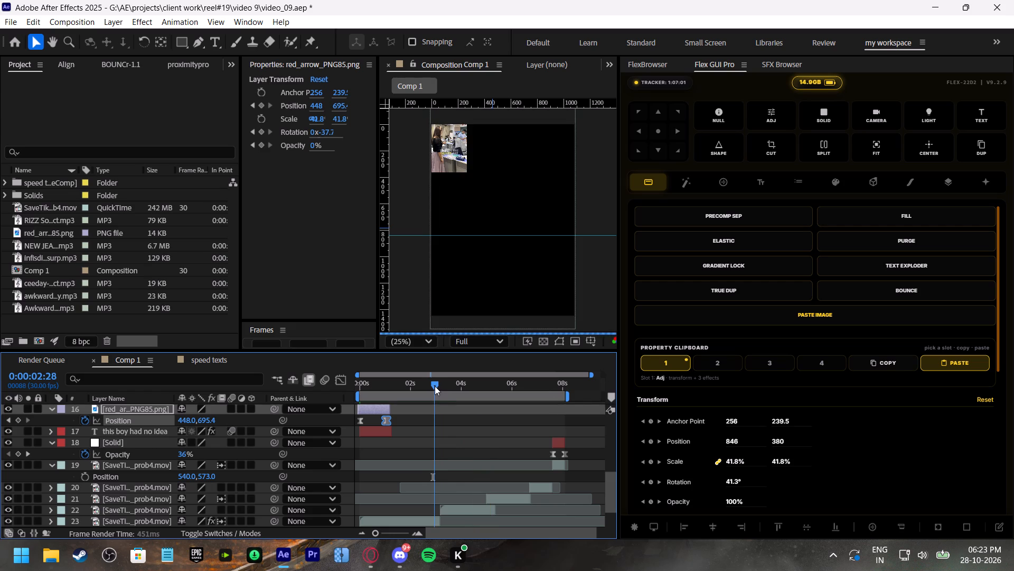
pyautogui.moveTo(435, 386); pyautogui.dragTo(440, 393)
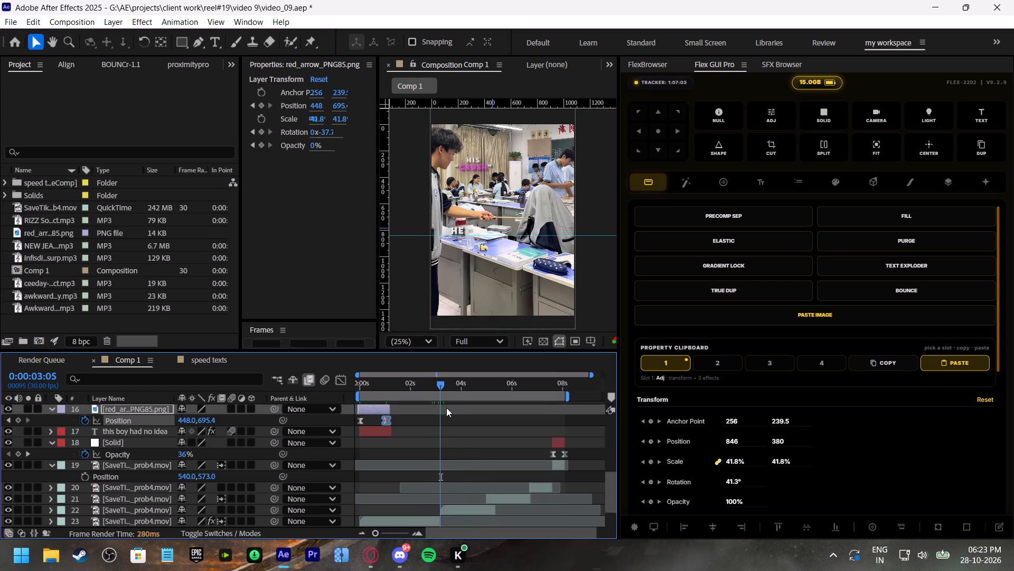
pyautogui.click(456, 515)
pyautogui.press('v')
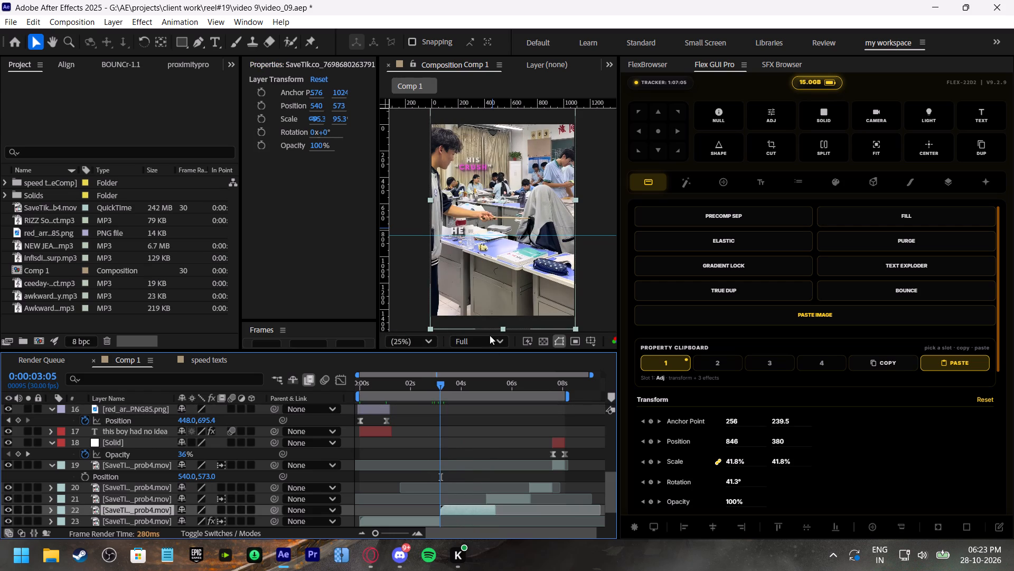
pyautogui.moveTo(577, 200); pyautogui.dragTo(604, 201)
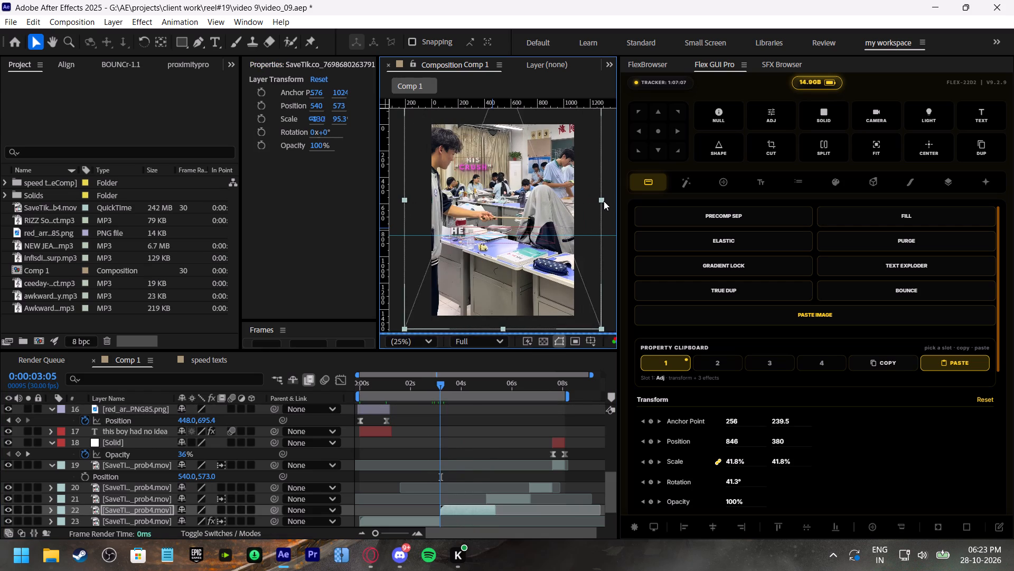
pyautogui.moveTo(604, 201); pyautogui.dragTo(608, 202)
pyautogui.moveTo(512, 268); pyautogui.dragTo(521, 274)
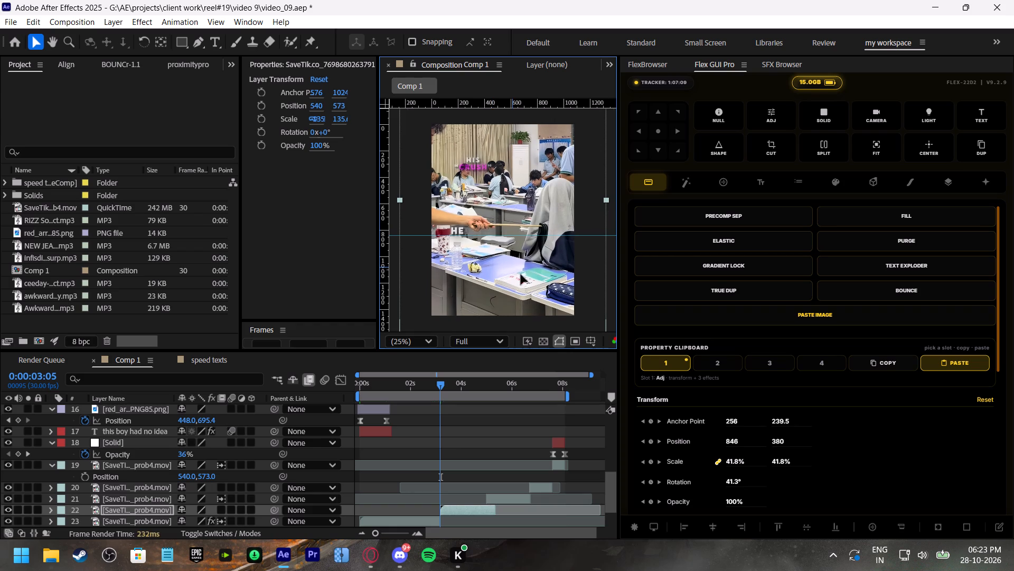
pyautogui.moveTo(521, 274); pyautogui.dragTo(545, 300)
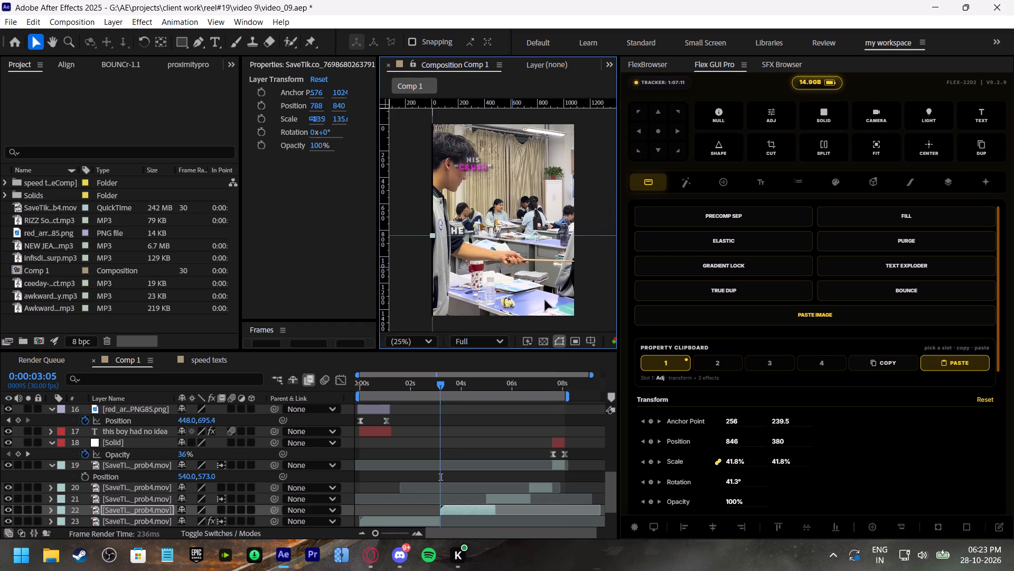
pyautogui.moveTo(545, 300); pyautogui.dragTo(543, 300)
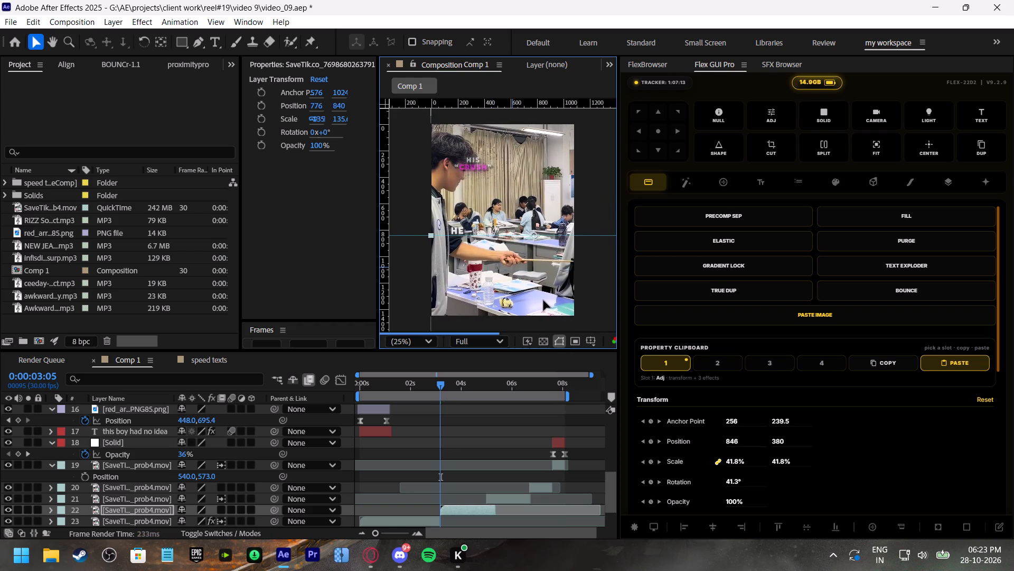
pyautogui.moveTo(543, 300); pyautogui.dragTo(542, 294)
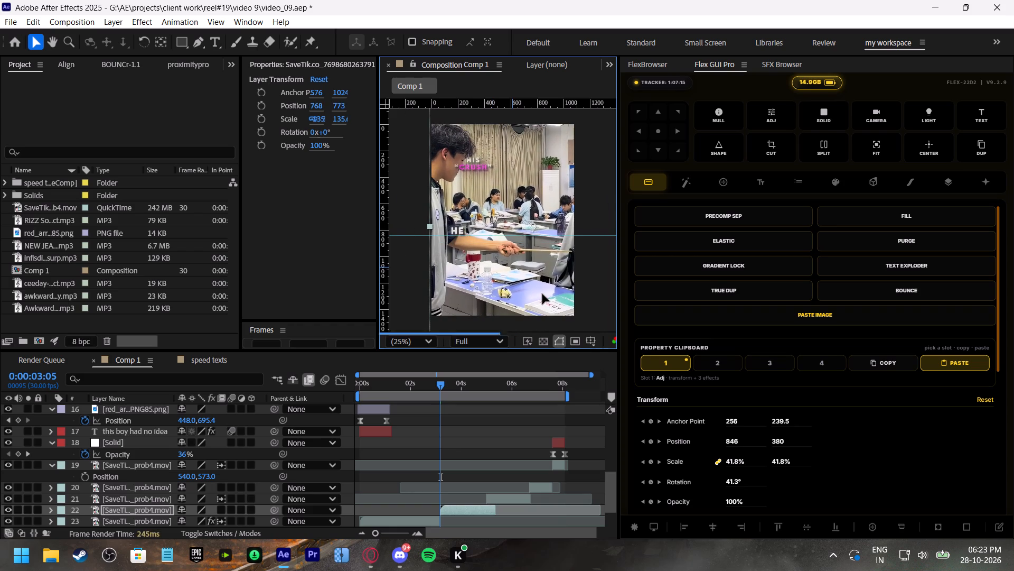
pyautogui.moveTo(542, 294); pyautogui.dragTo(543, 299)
# Play the cut repeatedly from about 0:00:02:20 to examine how the enlarged clip follows the preceding shot.
pyautogui.click(428, 391)
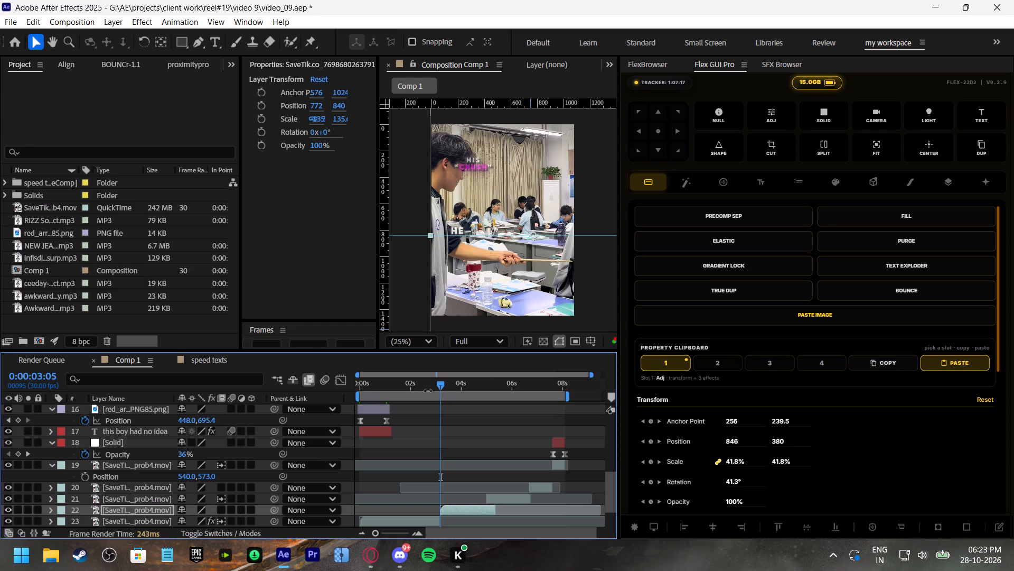
pyautogui.click(428, 385)
pyautogui.press('space')
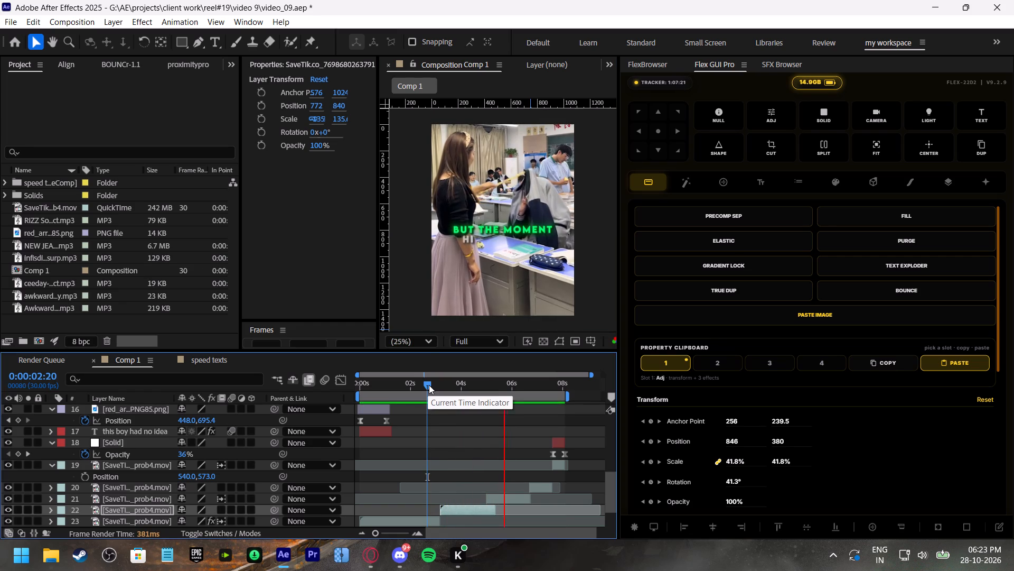
pyautogui.click(429, 385)
pyautogui.press('space')
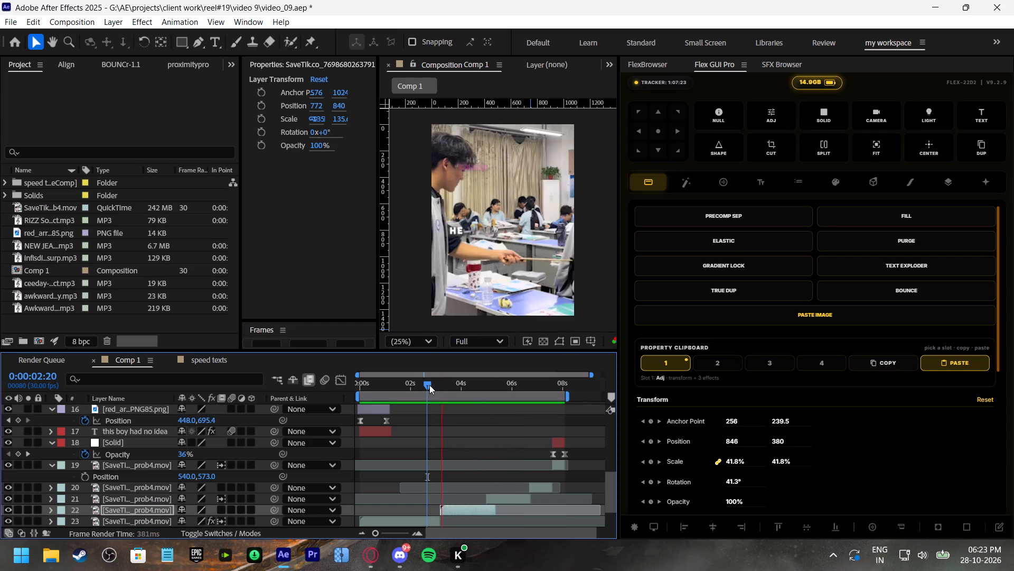
pyautogui.click(429, 385)
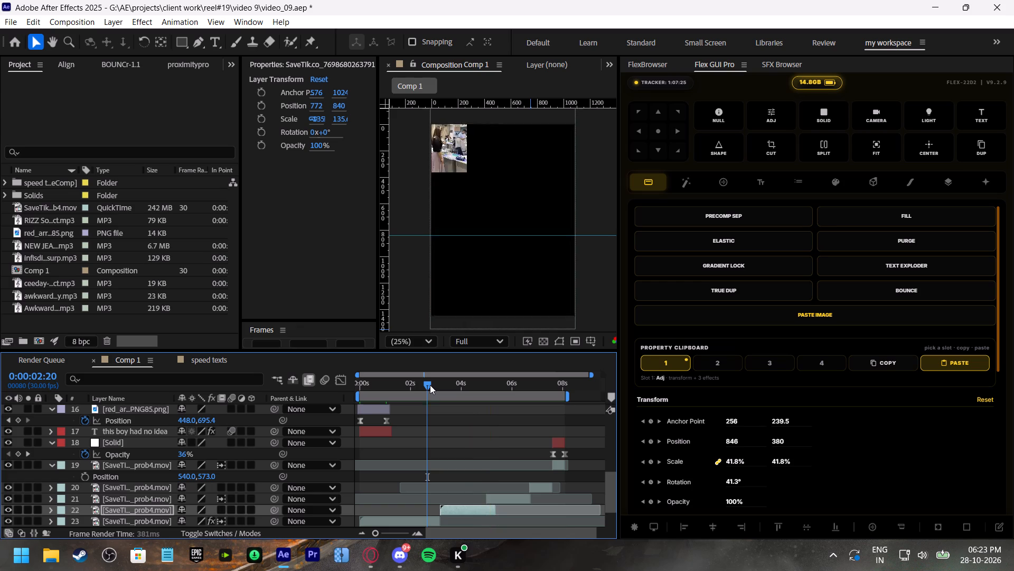
pyautogui.press('space')
pyautogui.click(430, 385)
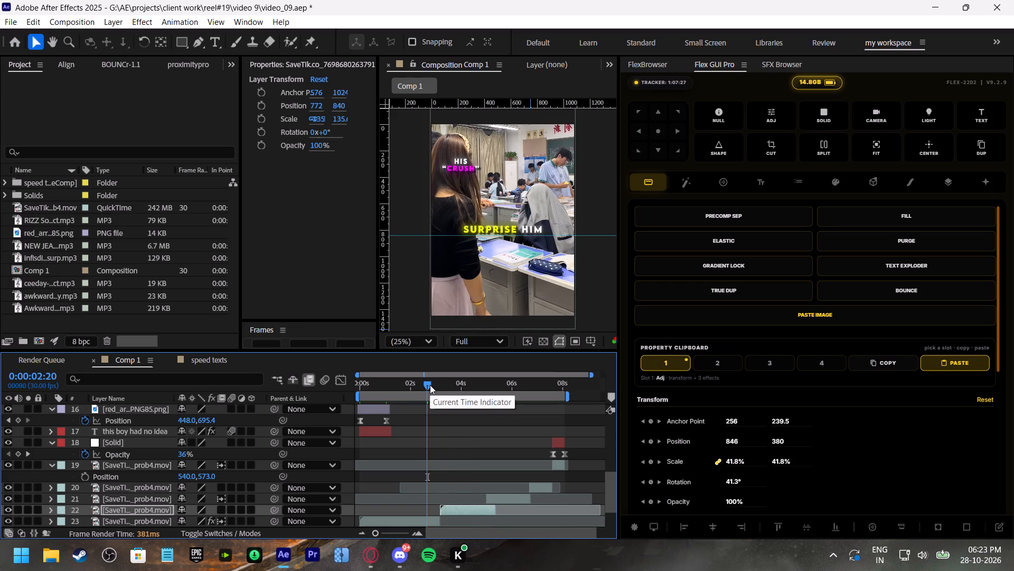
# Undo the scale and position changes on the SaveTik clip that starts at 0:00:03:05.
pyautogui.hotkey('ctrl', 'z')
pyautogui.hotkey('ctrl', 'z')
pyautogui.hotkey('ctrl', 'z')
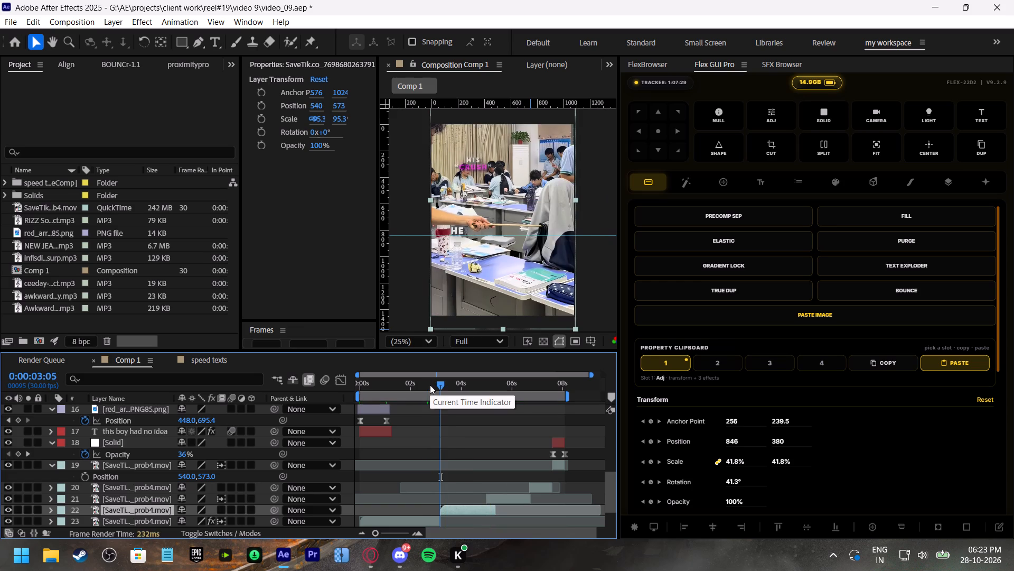
# Play the reel from 0:00:02:23 to check the remaining clips and captions.
pyautogui.click(430, 385)
pyautogui.press('space')
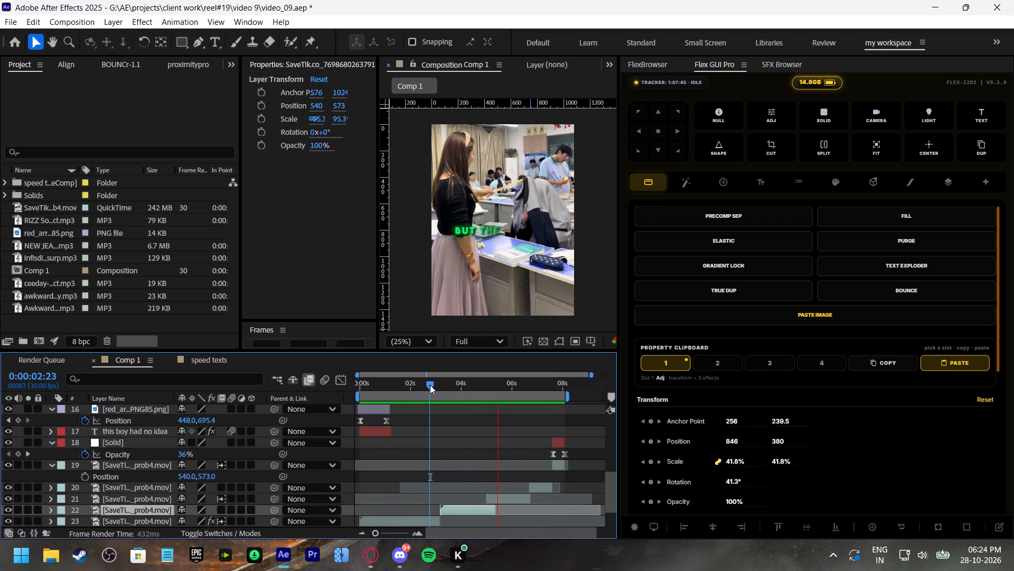
pyautogui.keyDown('shift'); pyautogui.scroll(-4, 534, 400); pyautogui.keyUp('shift')
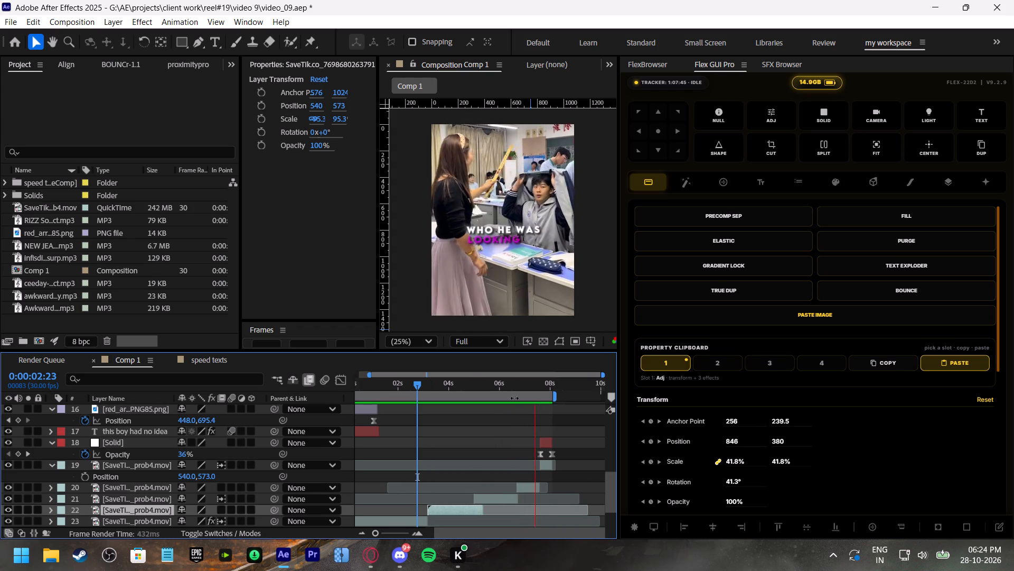
# Stop playback at 0:00:05:07 and save the project.
pyautogui.click(480, 384)
pyautogui.hotkey('ctrl', 's')
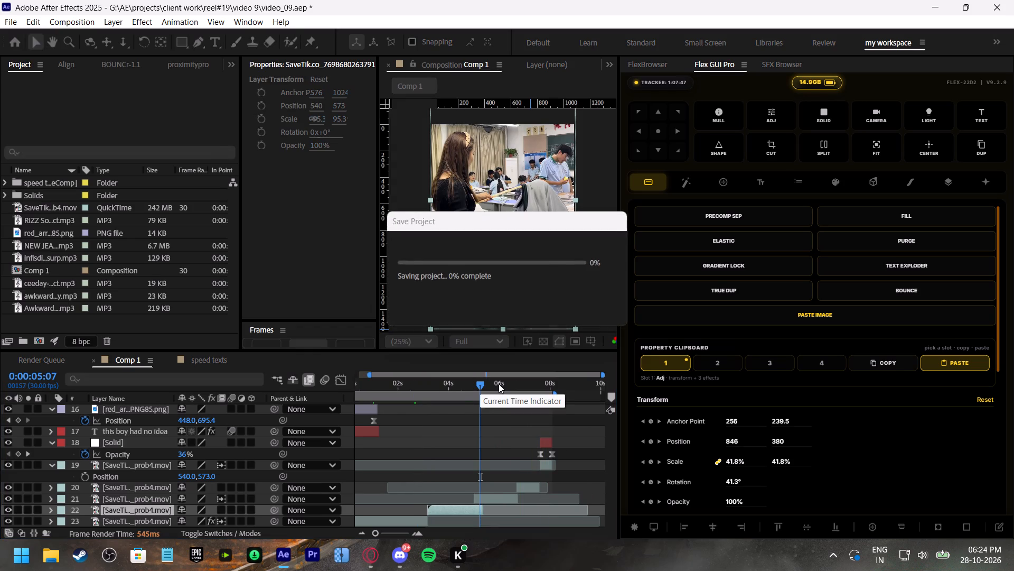
# Play the reel from 0:00:05:29 to check the closing clips and captions.
pyautogui.click(499, 384)
pyautogui.press('space')
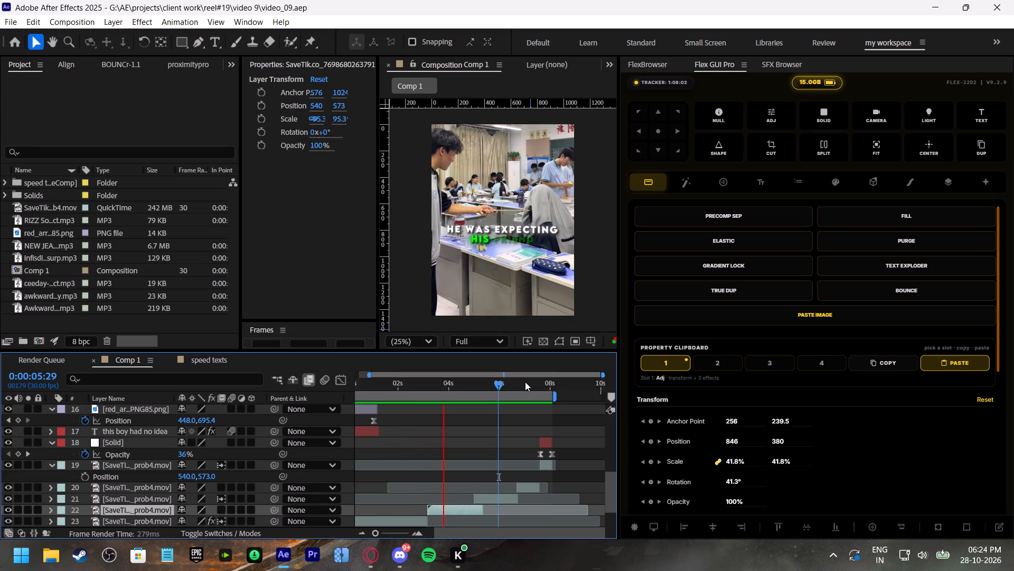
pyautogui.click(515, 379)
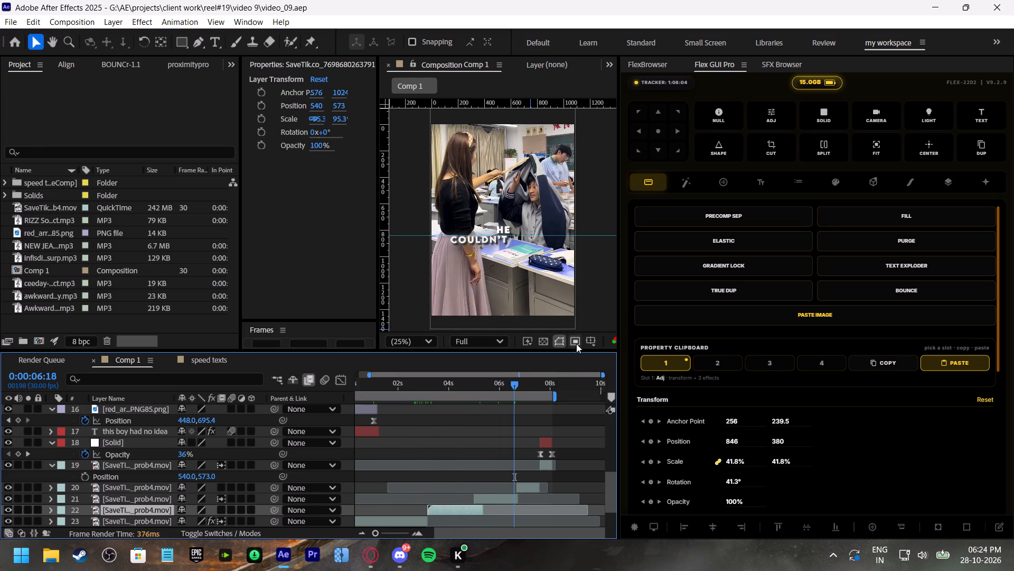
# Display the title/action safe guides over the composition and save the project.
pyautogui.click(590, 340)
pyautogui.click(632, 357)
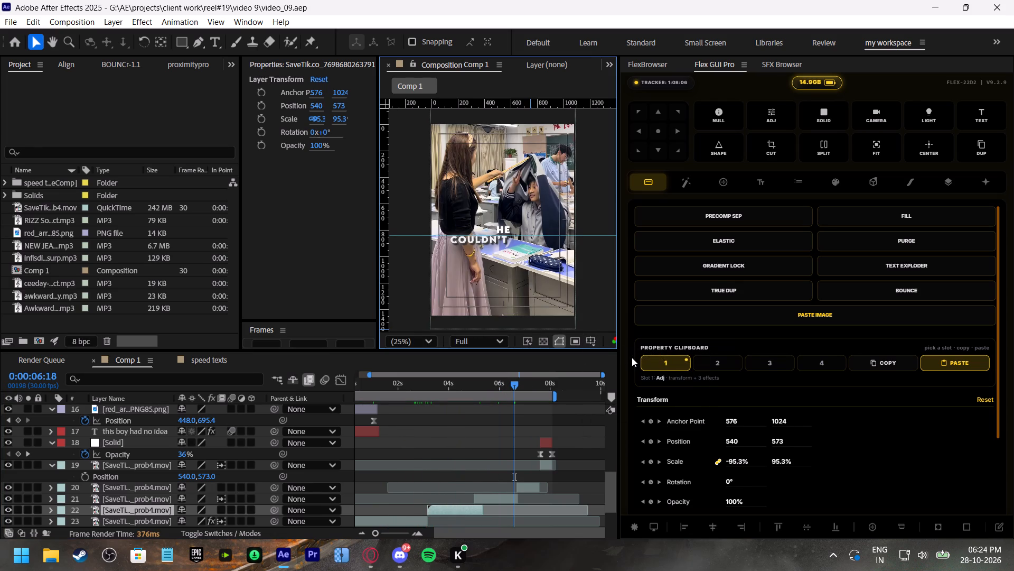
pyautogui.hotkey('ctrl', 's')
# Play the opening of the reel from 0:00:00:00 to check the arrow and first caption.
pyautogui.moveTo(513, 384); pyautogui.dragTo(330, 417)
pyautogui.press('space')
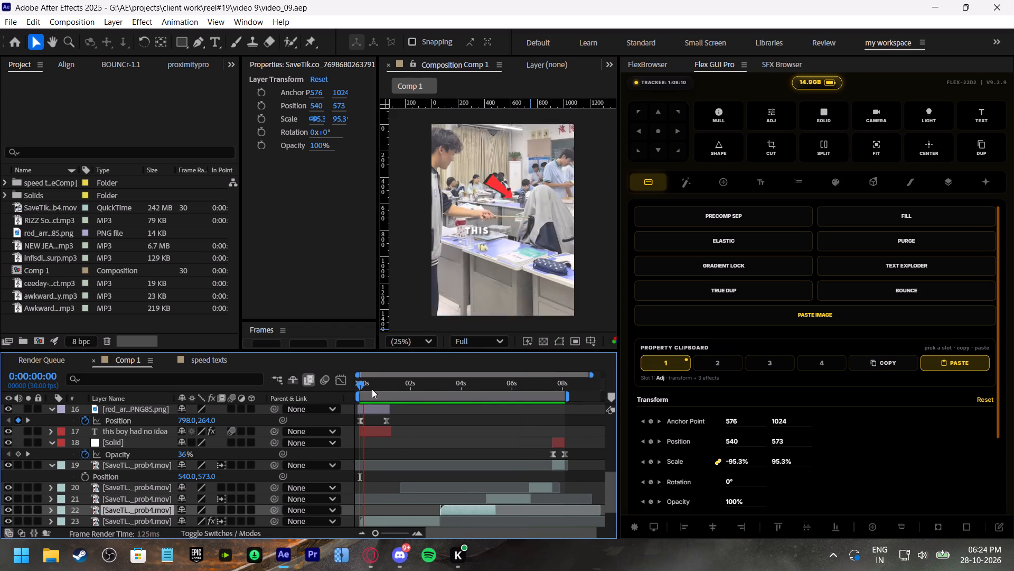
pyautogui.click(372, 389)
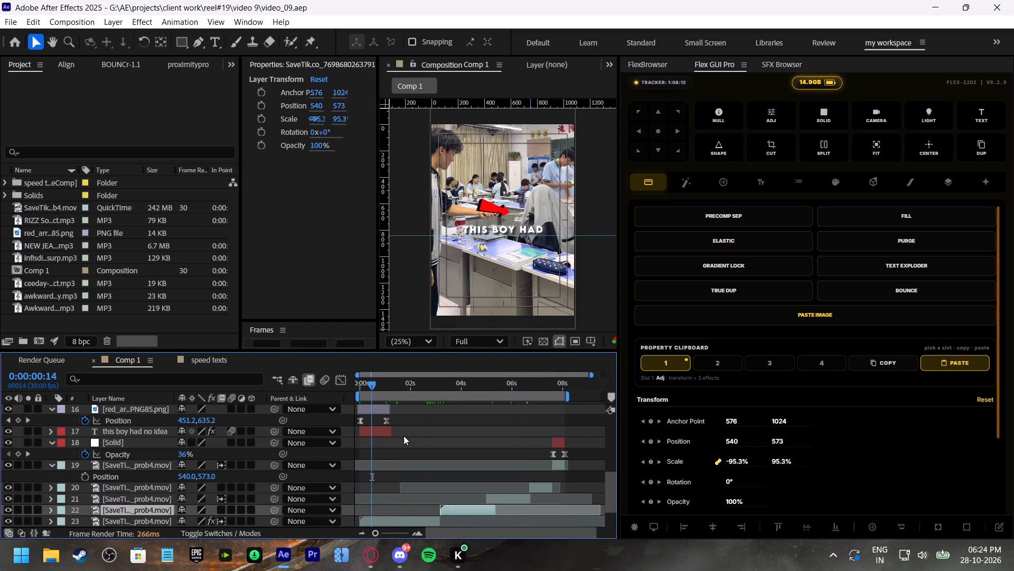
# Add a solid above the top SaveTik clip, make it an adjustment layer, and extend its in-point to the composition start.
pyautogui.scroll(-2, 431, 456)
pyautogui.click(557, 420)
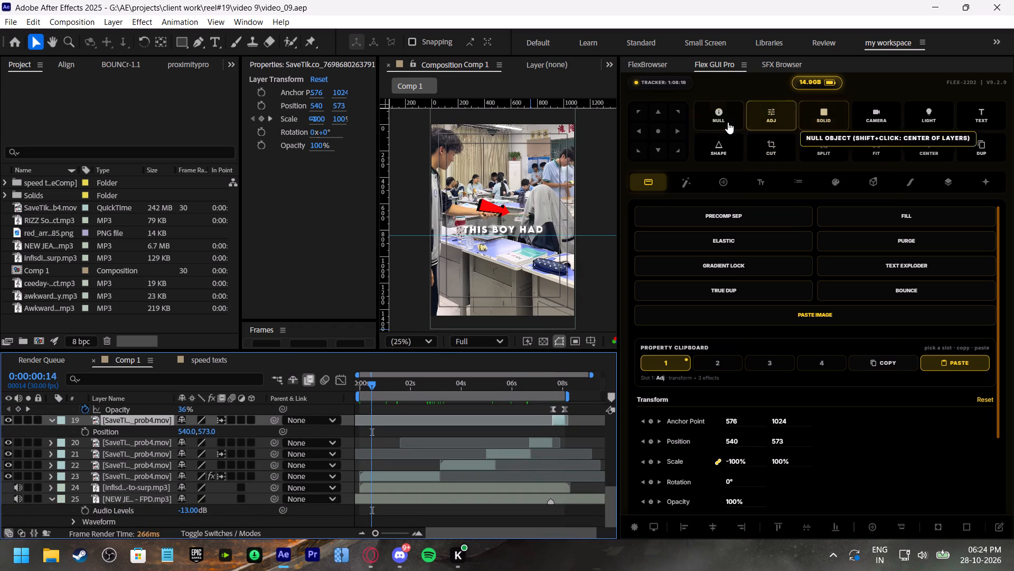
pyautogui.click(807, 113)
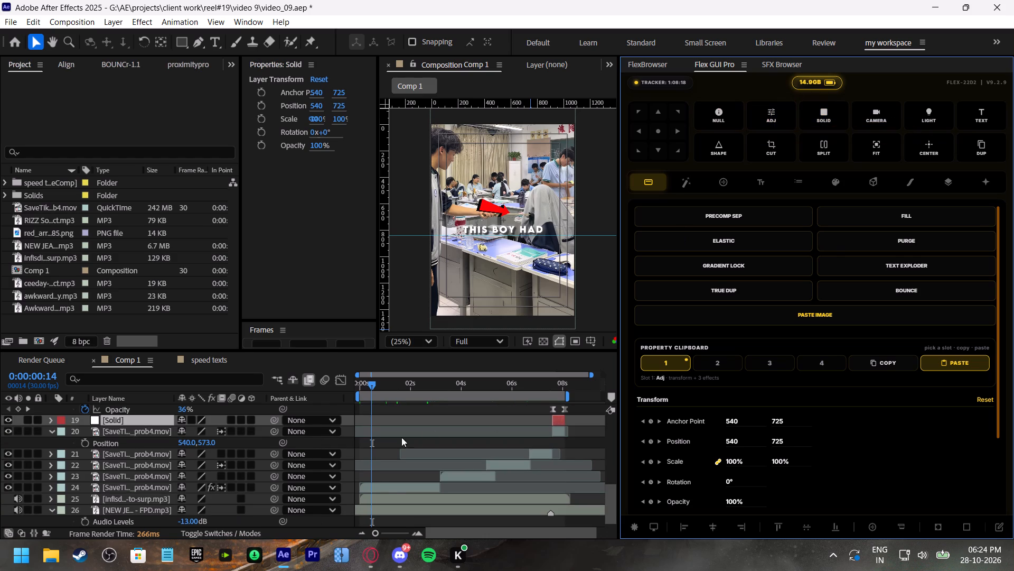
pyautogui.click(237, 421)
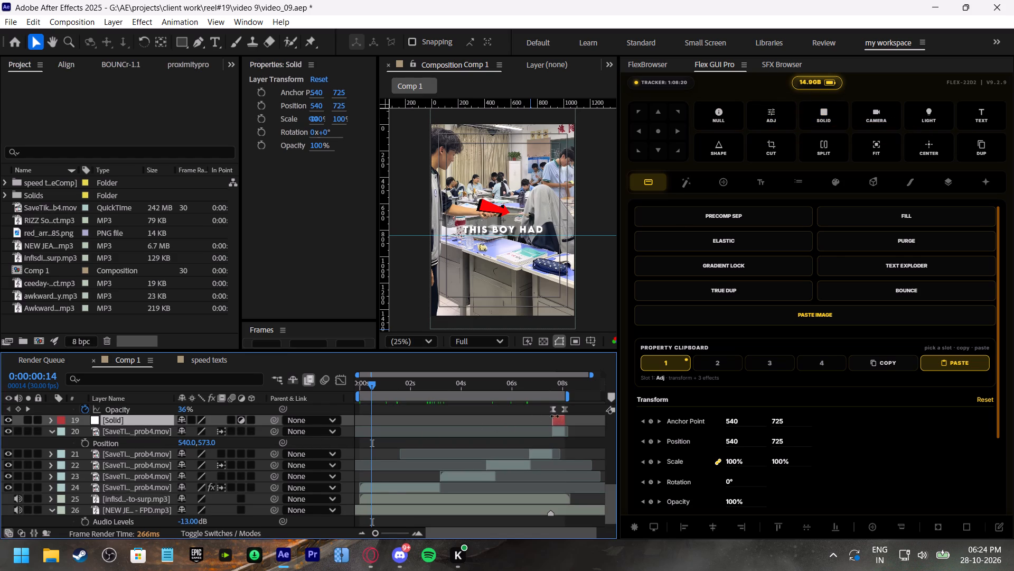
pyautogui.moveTo(552, 422); pyautogui.dragTo(356, 435)
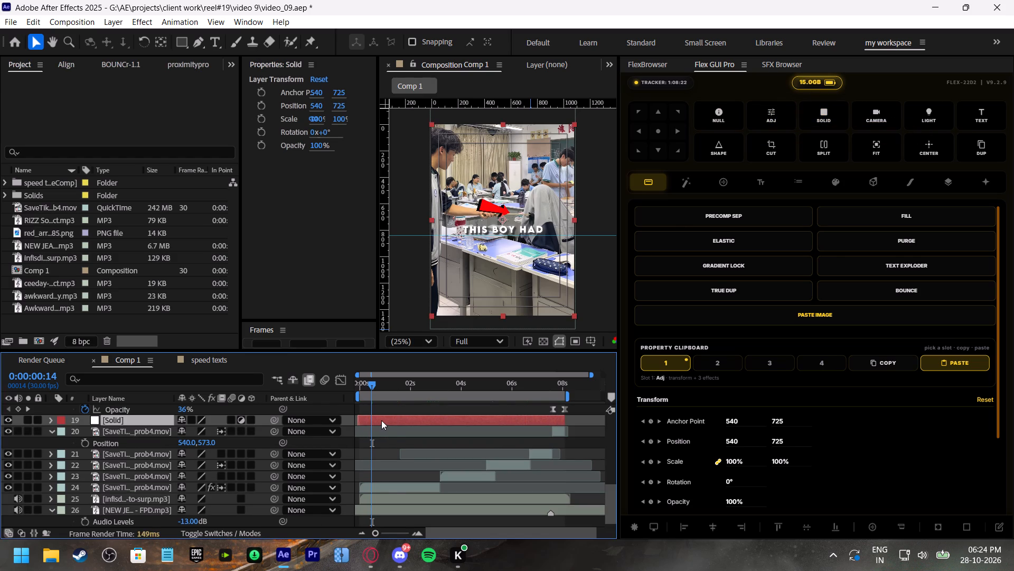
# Paste the transform and three effects stored in property clipboard slot 1 onto the new adjustment solid.
pyautogui.click(381, 420)
pyautogui.click(944, 367)
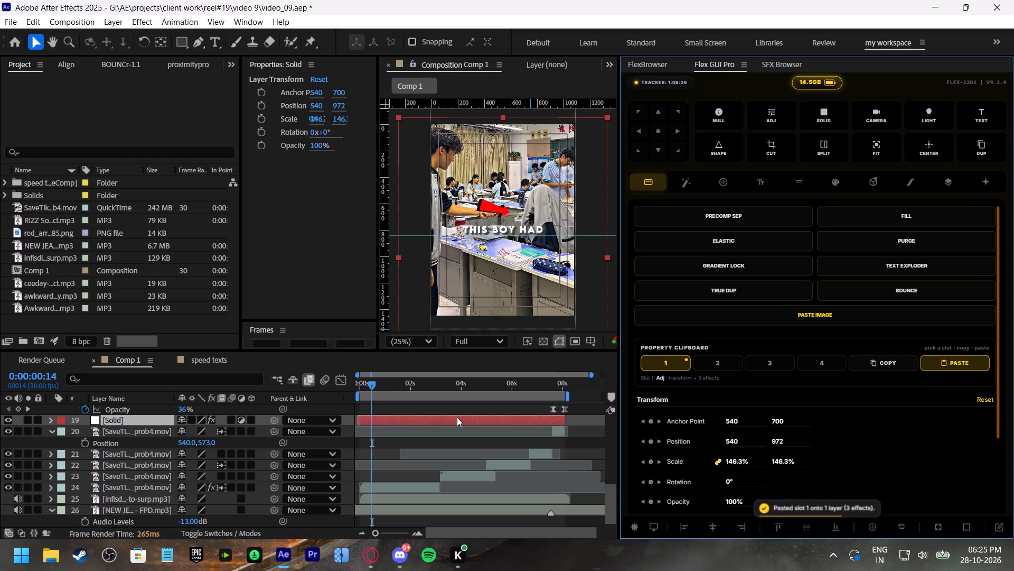
# Examine the pasted effects' look on frames across the reel, including a close-up of the picture at 0:00:05:27.
pyautogui.click(392, 385)
pyautogui.click(470, 384)
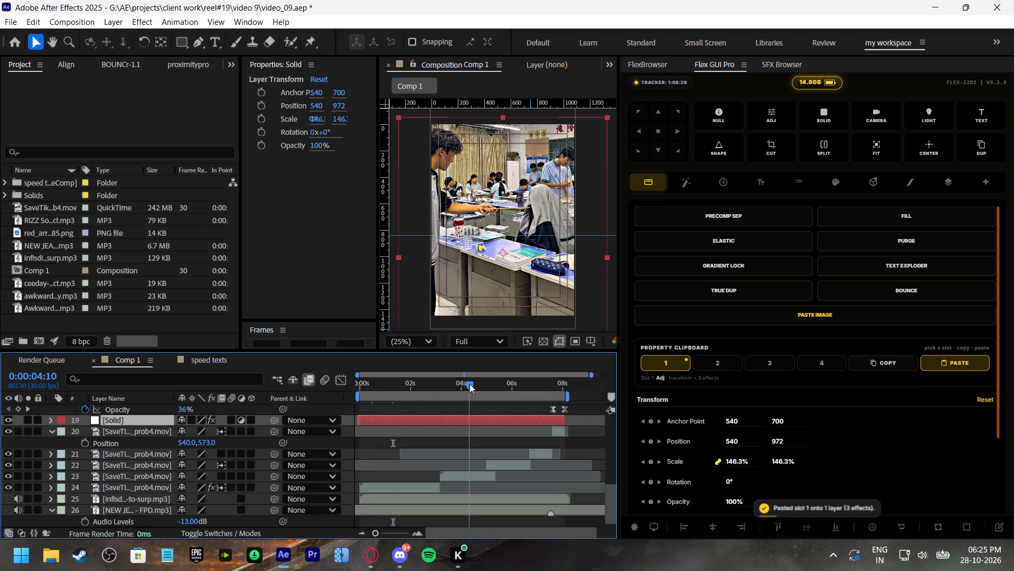
pyautogui.click(510, 384)
pyautogui.scroll(1, 481, 161)
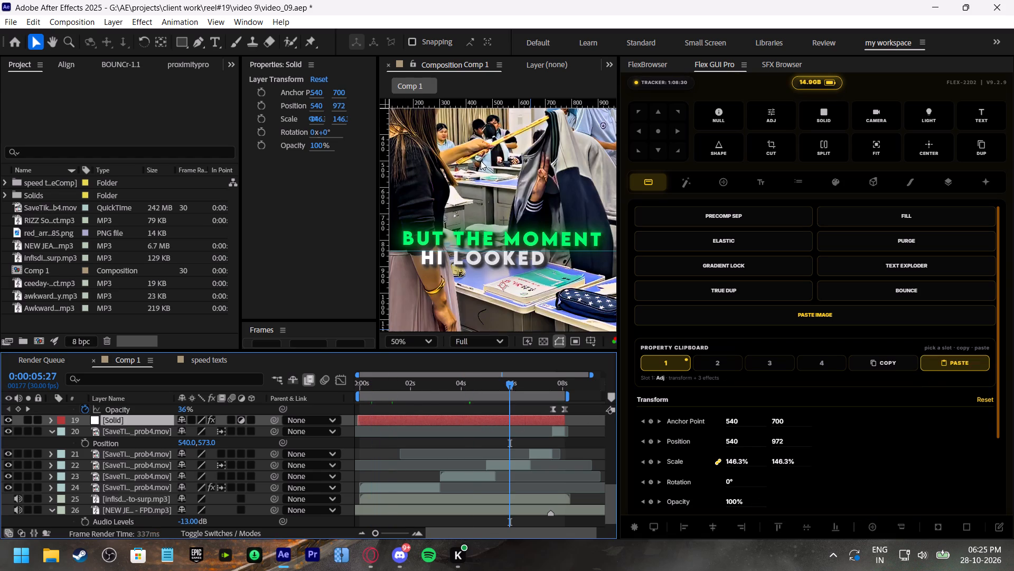
pyautogui.press('space')
pyautogui.press('space')
pyautogui.press('space')
pyautogui.press('space')
pyautogui.press('space')
pyautogui.press('space')
pyautogui.press('space')
pyautogui.press('space')
pyautogui.press('space')
pyautogui.press('space')
pyautogui.press('space')
pyautogui.press('space')
pyautogui.press('space')
pyautogui.press('space')
pyautogui.press('space')
pyautogui.press('space')
pyautogui.press('space')
pyautogui.press('space')
pyautogui.press('space')
pyautogui.press('space')
pyautogui.moveTo(506, 197); pyautogui.dragTo(527, 301)
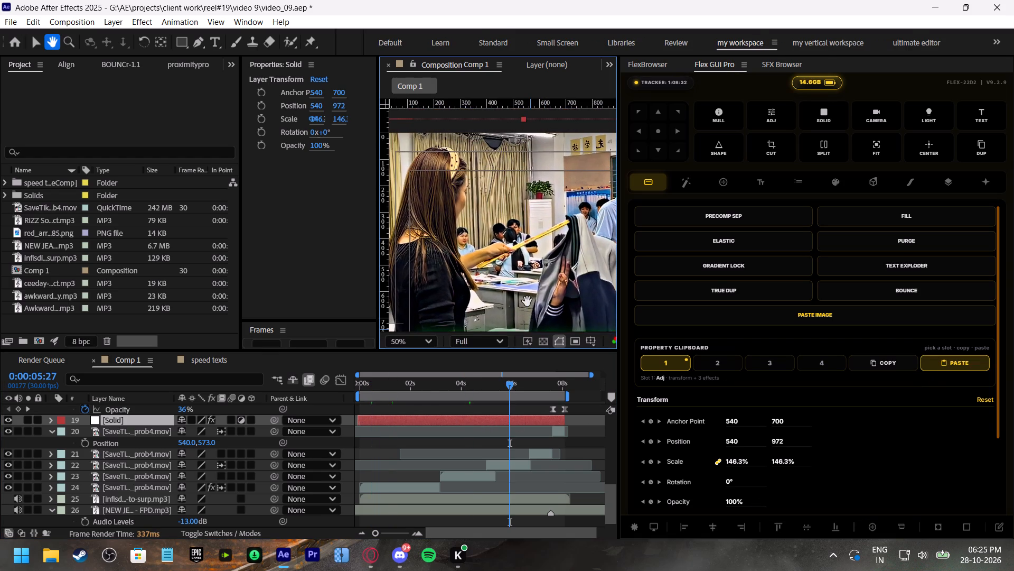
pyautogui.moveTo(527, 301); pyautogui.dragTo(501, 247)
pyautogui.scroll(-1, 501, 252)
# Return the current time to 0:00:00:00 and save the project.
pyautogui.moveTo(388, 386); pyautogui.dragTo(387, 386)
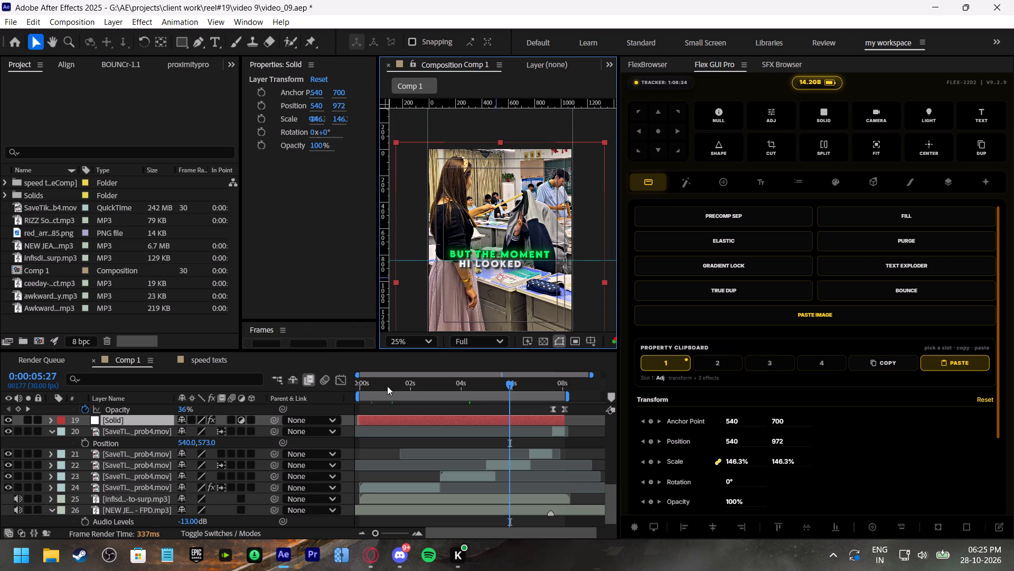
pyautogui.moveTo(387, 386); pyautogui.dragTo(326, 401)
pyautogui.hotkey('ctrl', 's')
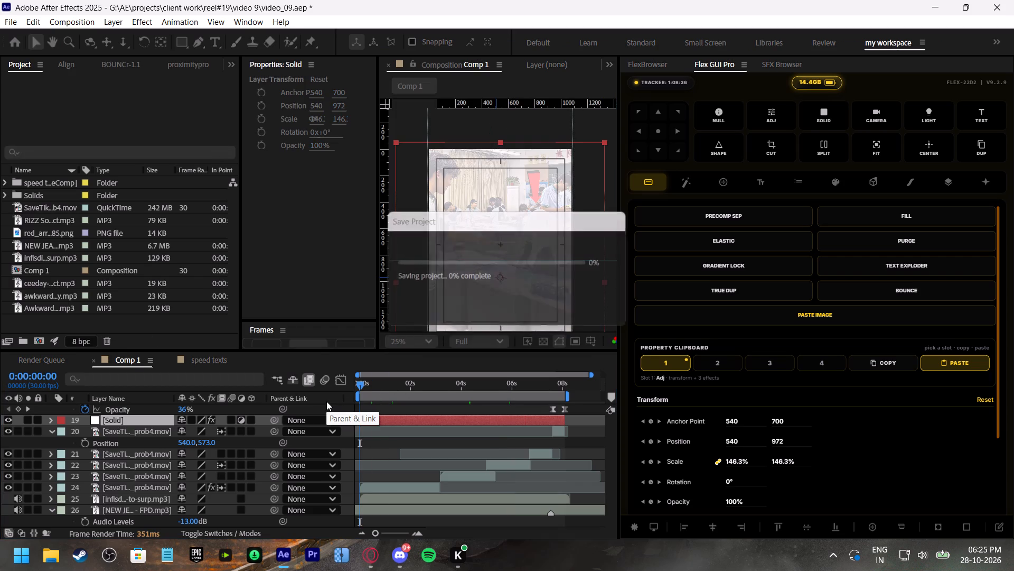
# Play the reel from the start and from 0:00:01:02 to check the new adjustment solid's effects.
pyautogui.press('space')
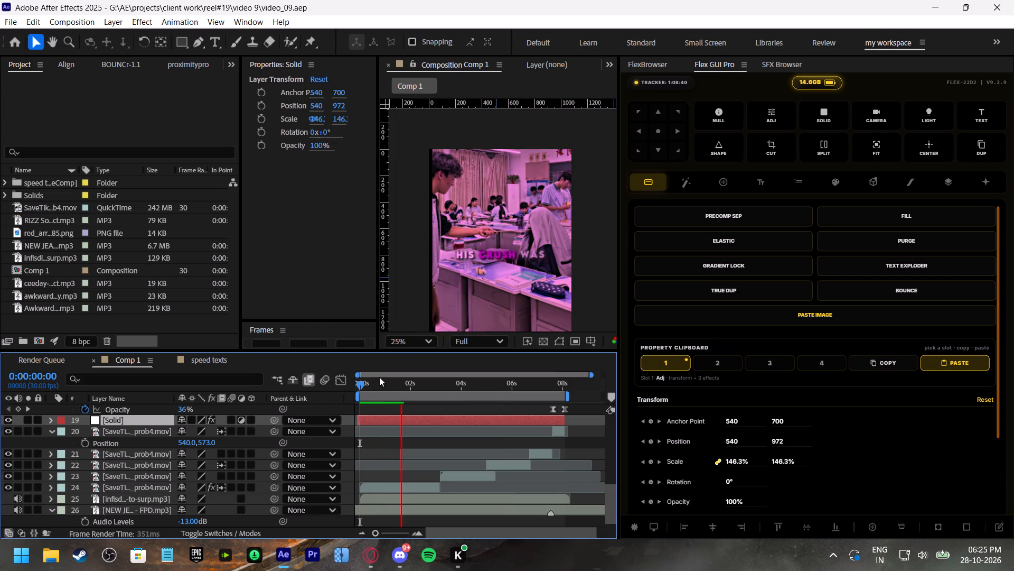
pyautogui.click(379, 377)
pyautogui.press('space')
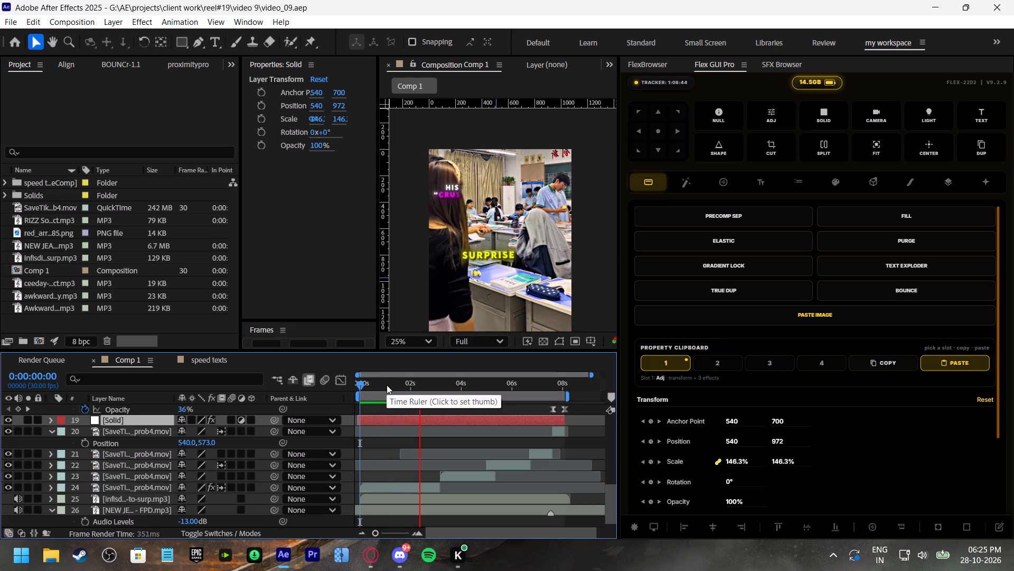
pyautogui.click(387, 385)
pyautogui.press('space')
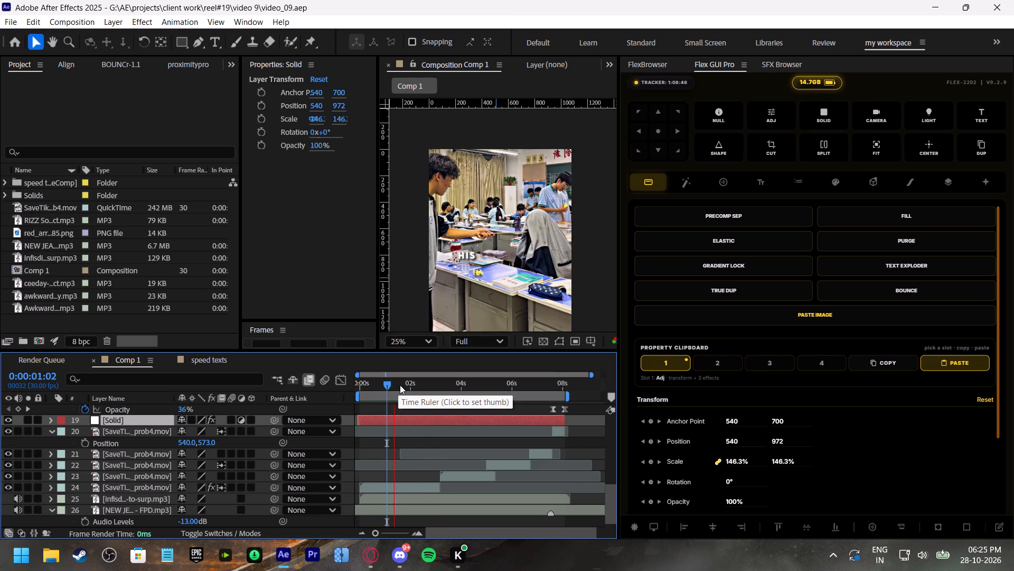
pyautogui.click(400, 385)
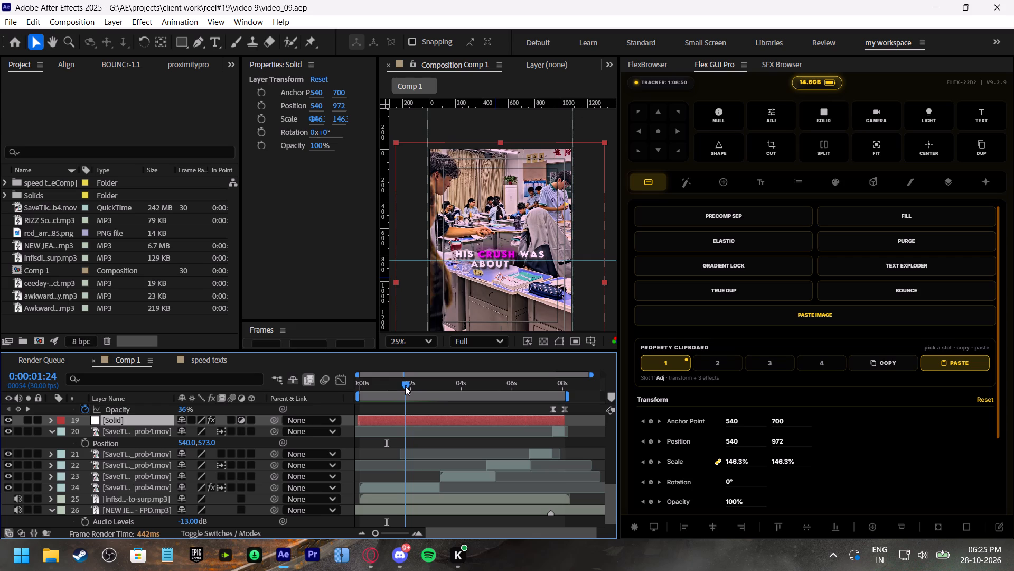
# Move the S_Shake adjustment layer near 0:00:01:22 below the full-length adjustment solid, directly above the SaveTik clips.
pyautogui.scroll(2, 416, 448)
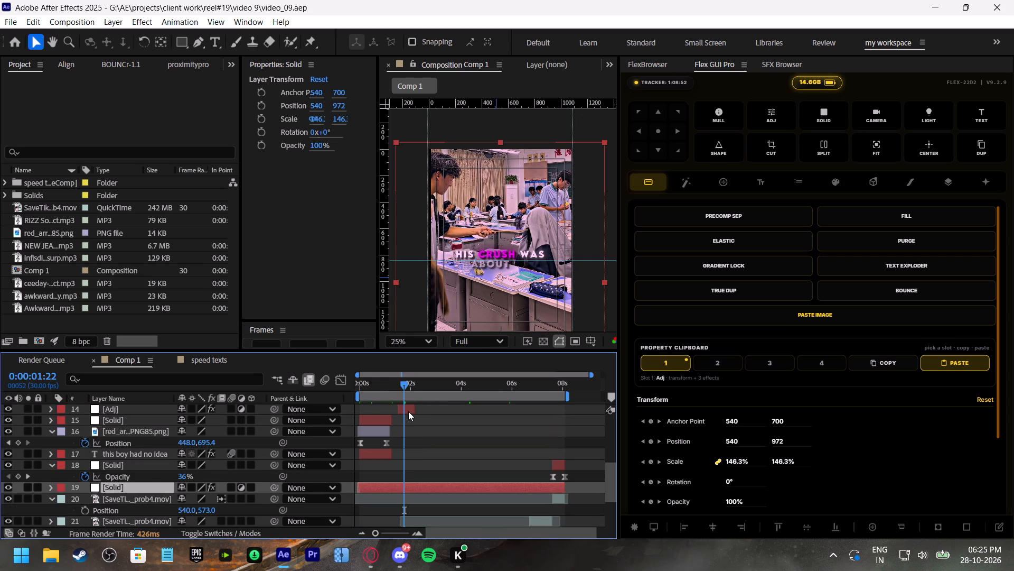
pyautogui.click(408, 411)
pyautogui.scroll(2, 422, 438)
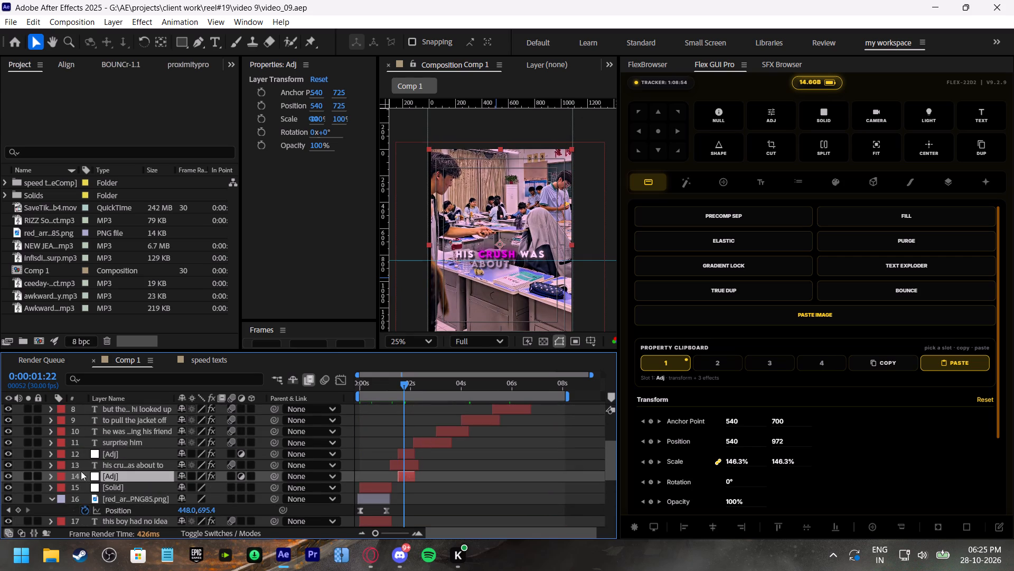
pyautogui.scroll(-5, 124, 62)
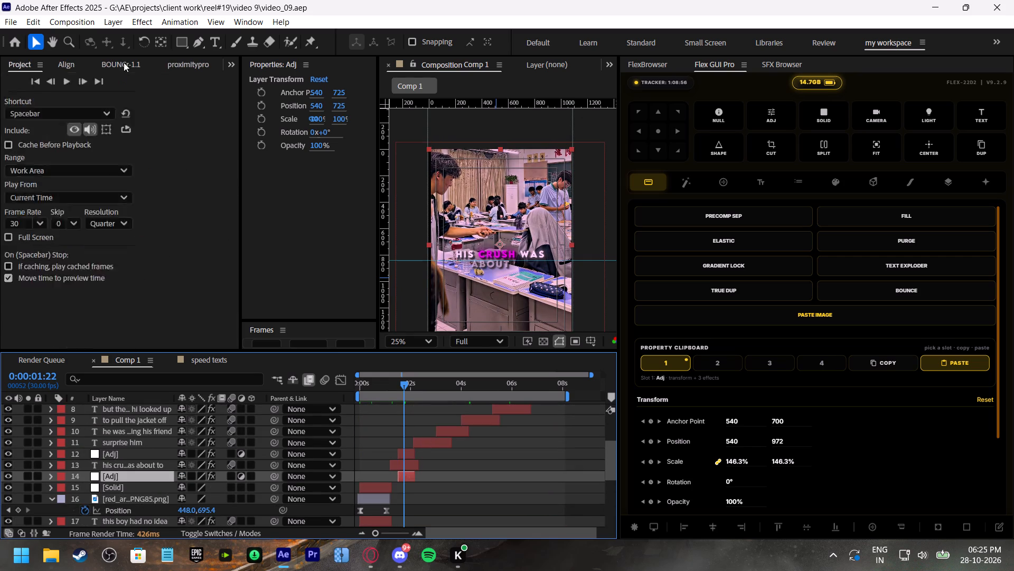
pyautogui.scroll(-5, 124, 62)
pyautogui.click(110, 450)
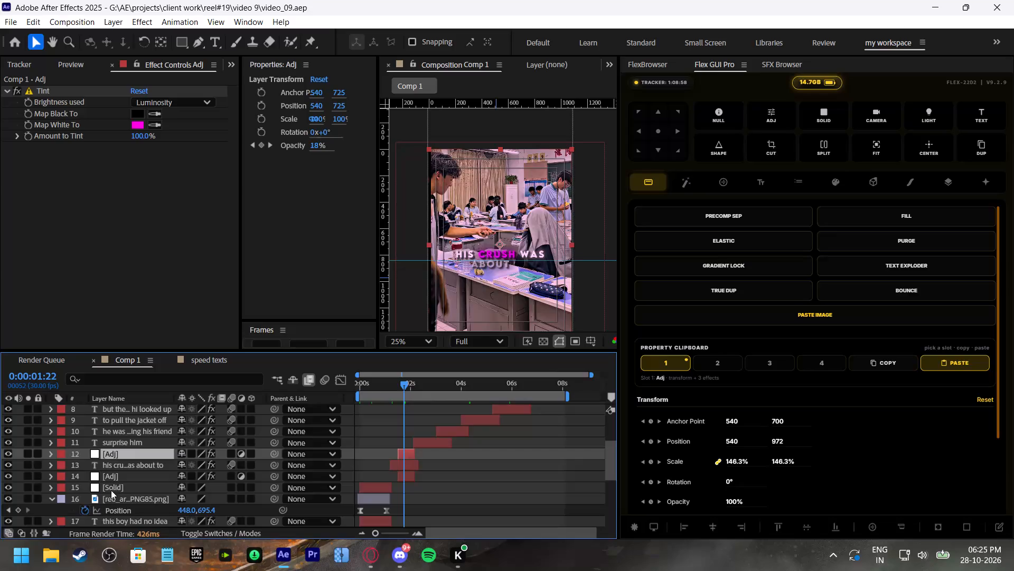
pyautogui.click(111, 490)
pyautogui.click(409, 475)
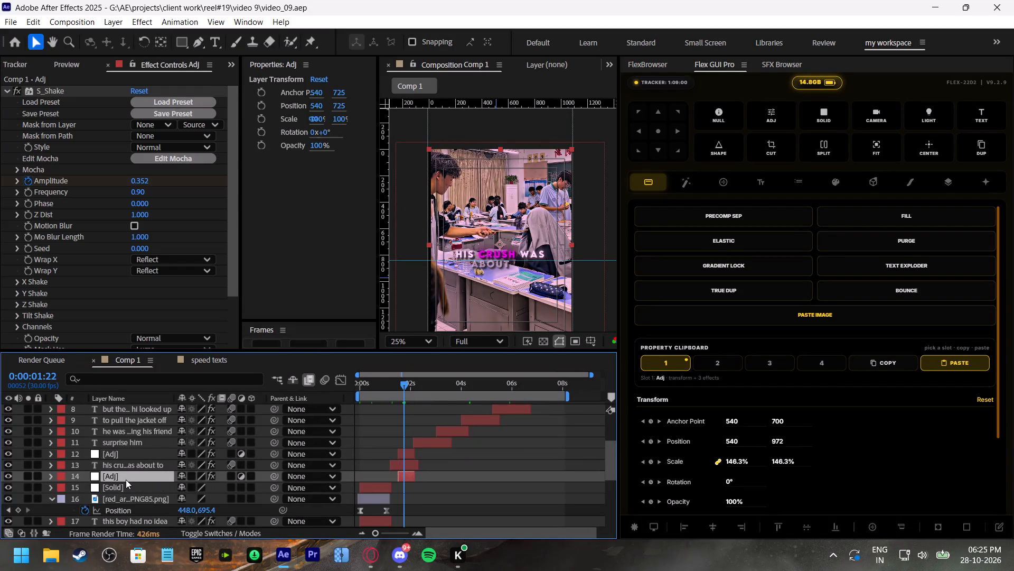
pyautogui.click(123, 476)
pyautogui.scroll(-3, 463, 495)
pyautogui.scroll(1, 463, 495)
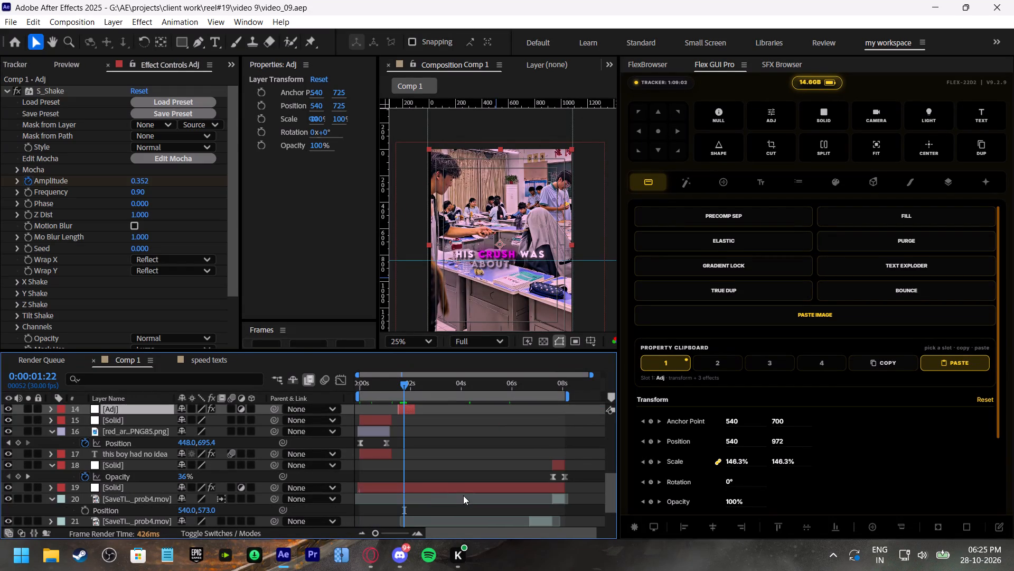
pyautogui.moveTo(111, 410); pyautogui.dragTo(123, 484)
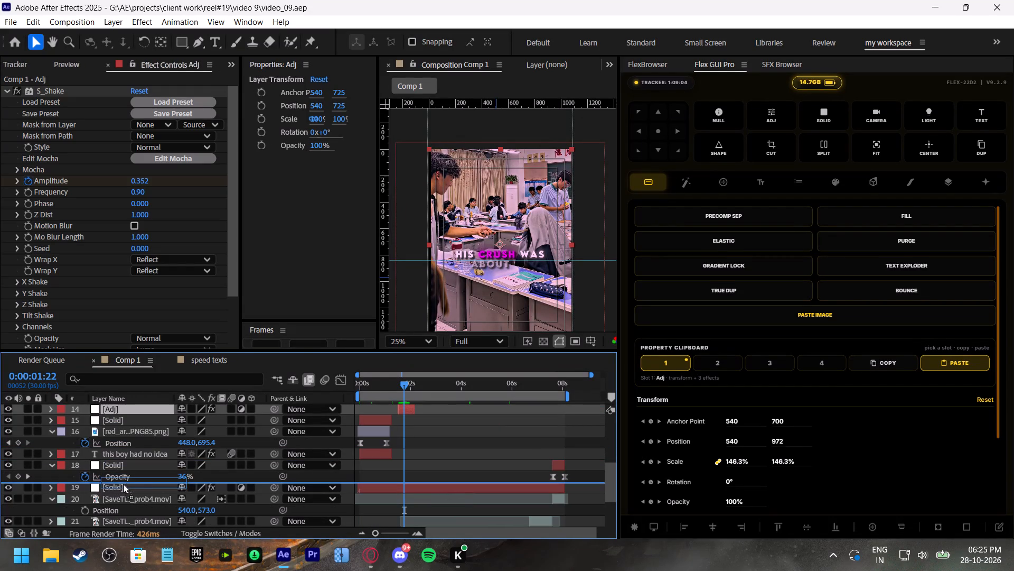
pyautogui.moveTo(123, 484); pyautogui.dragTo(122, 492)
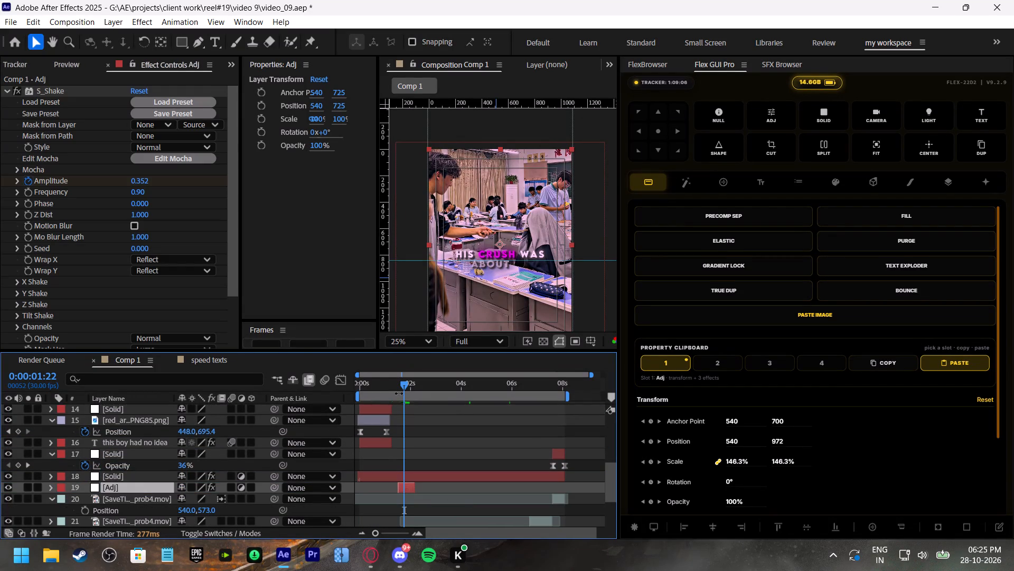
# Play the reel from 0:00:01:09 to check the shake and effects with the new layer order.
pyautogui.click(393, 382)
pyautogui.press('space')
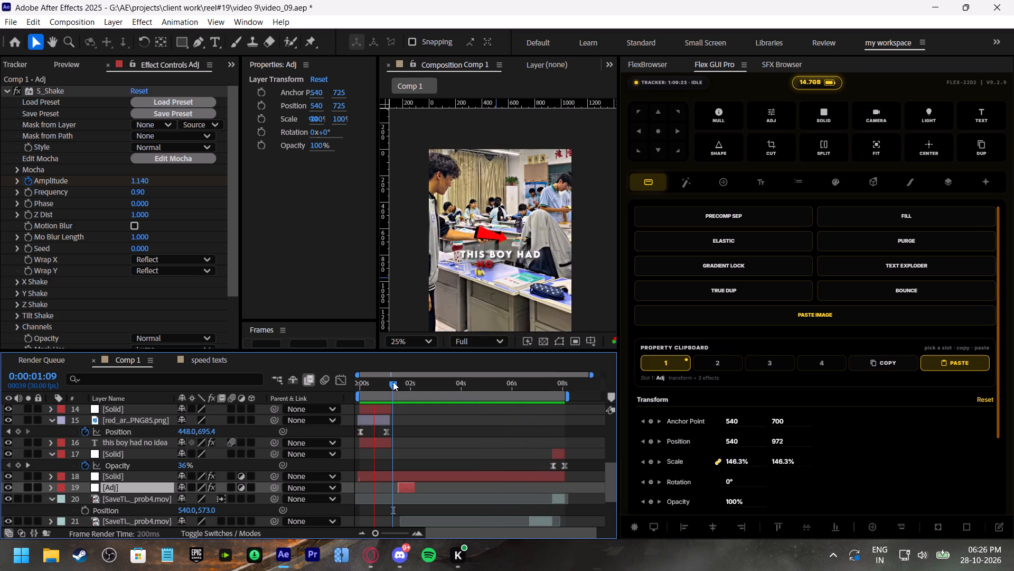
pyautogui.click(393, 382)
# Save the project and move the current time back to 0:00:00:00.
pyautogui.hotkey('ctrl', 's')
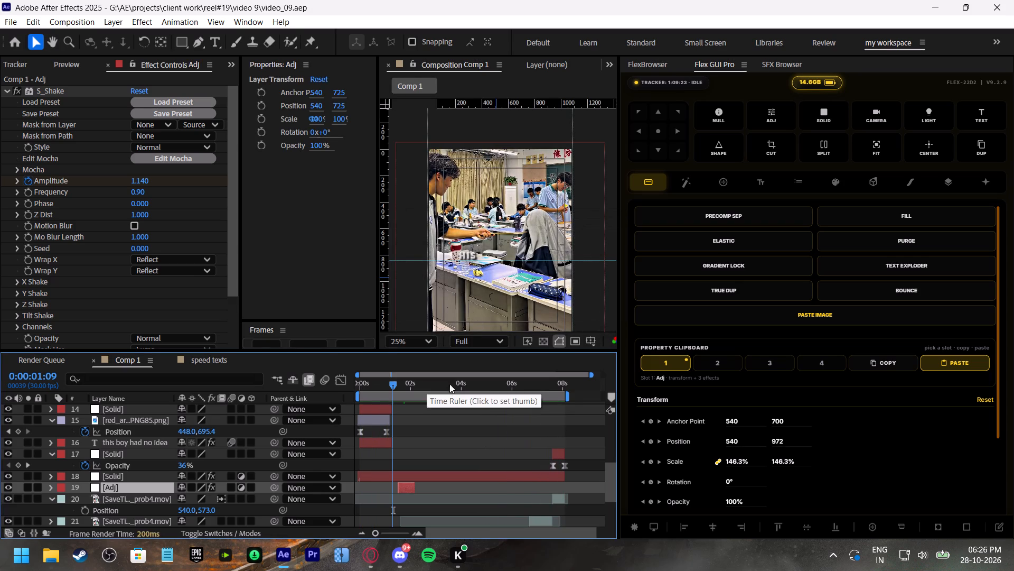
pyautogui.moveTo(490, 381); pyautogui.dragTo(321, 400)
# Collapse the expanded properties of the red arrow, opacity-animated solid, top SaveTik clip and NEW JEANS music layers.
pyautogui.click(49, 422)
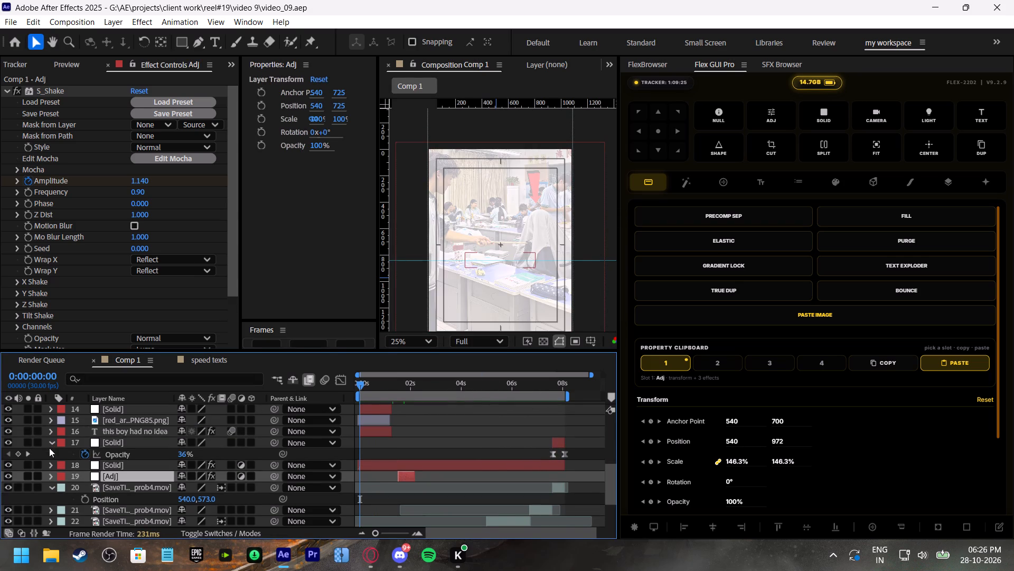
pyautogui.click(51, 444)
pyautogui.click(50, 464)
pyautogui.click(54, 408)
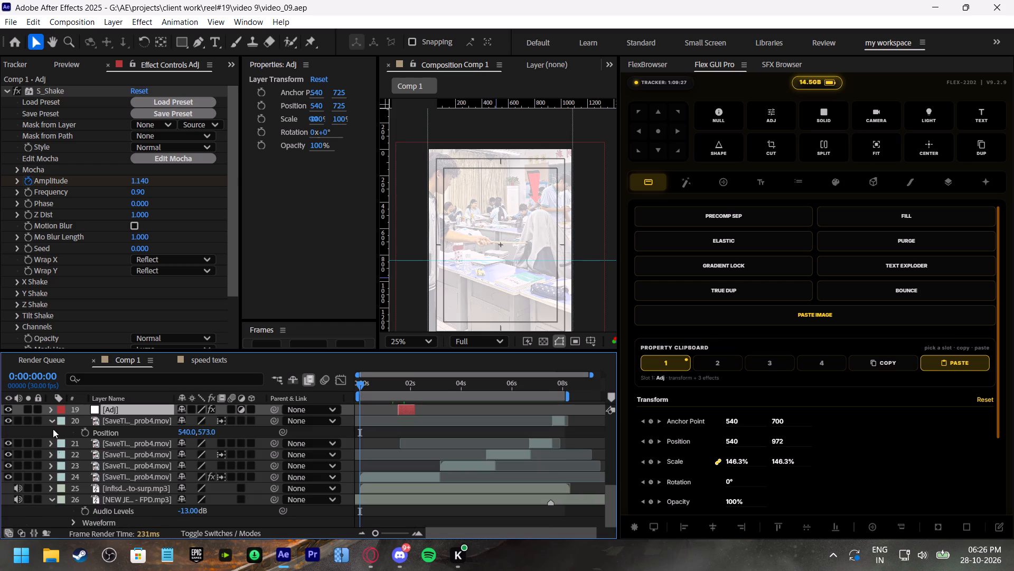
pyautogui.click(50, 423)
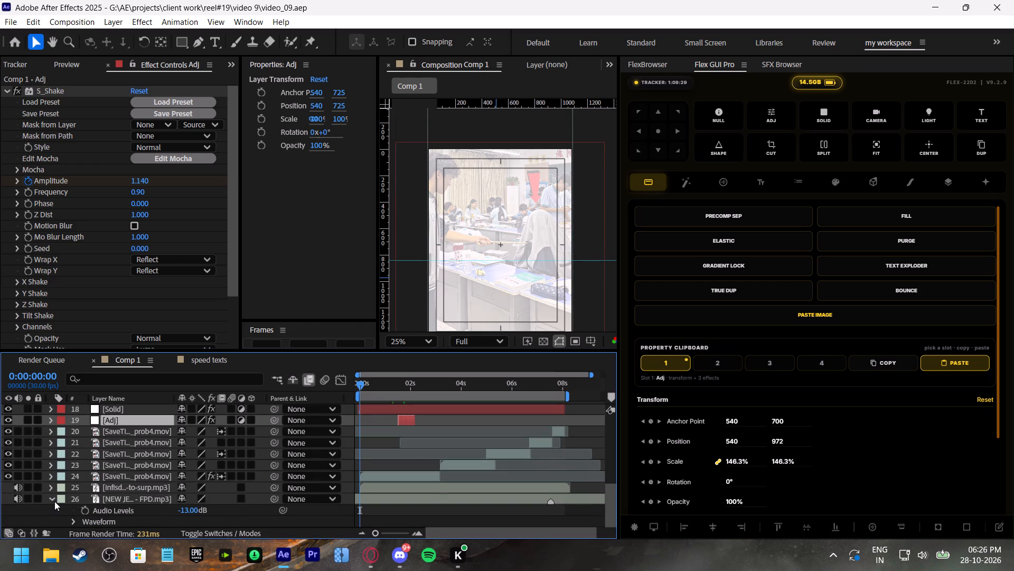
pyautogui.click(51, 498)
pyautogui.scroll(4, 63, 478)
pyautogui.scroll(2, 437, 452)
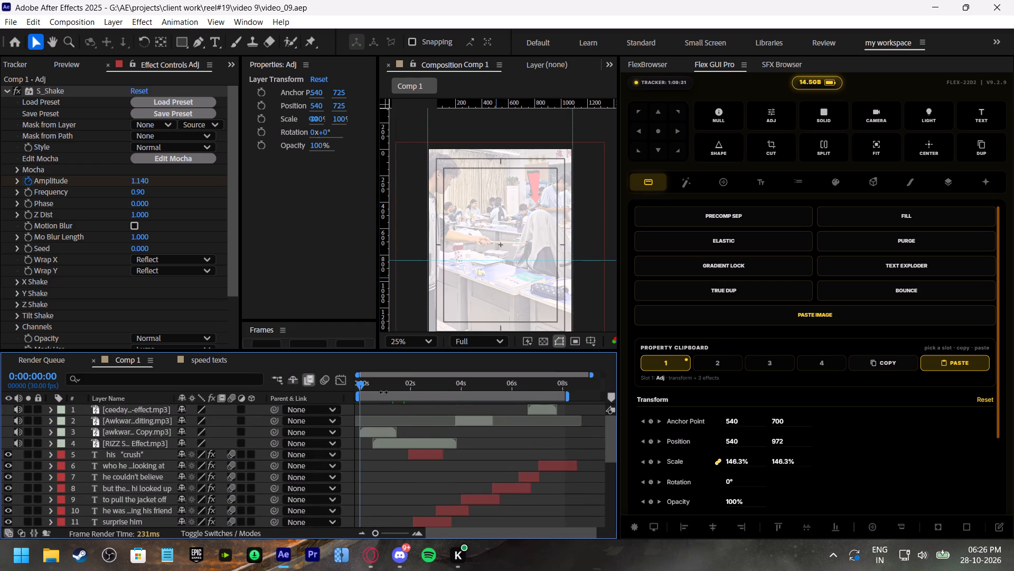
# Play the reel from 0:00:00:00 and check the "surprise him" caption up to 0:00:02:13.
pyautogui.moveTo(375, 384); pyautogui.dragTo(341, 389)
pyautogui.press('space')
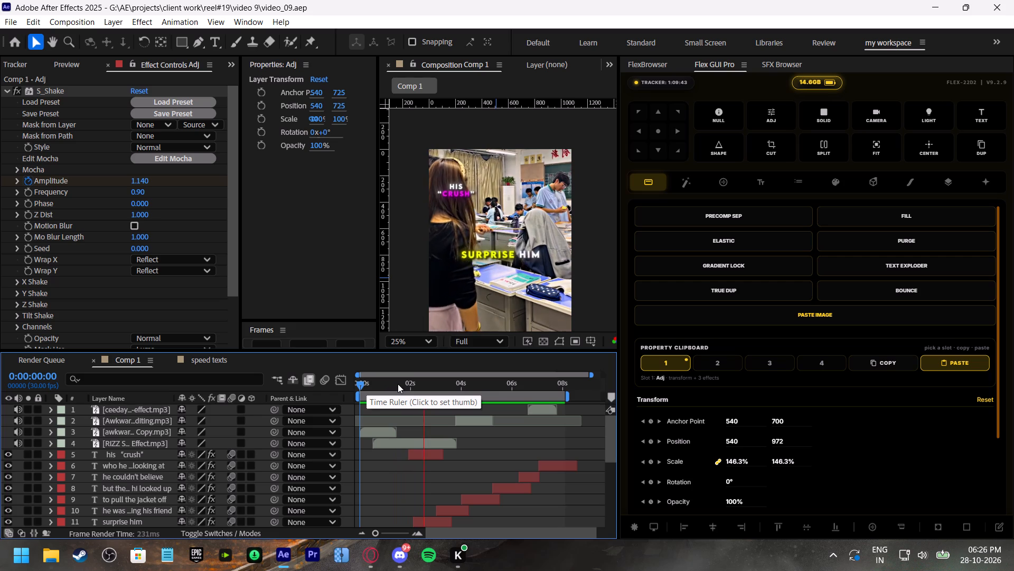
pyautogui.moveTo(415, 384); pyautogui.dragTo(417, 384)
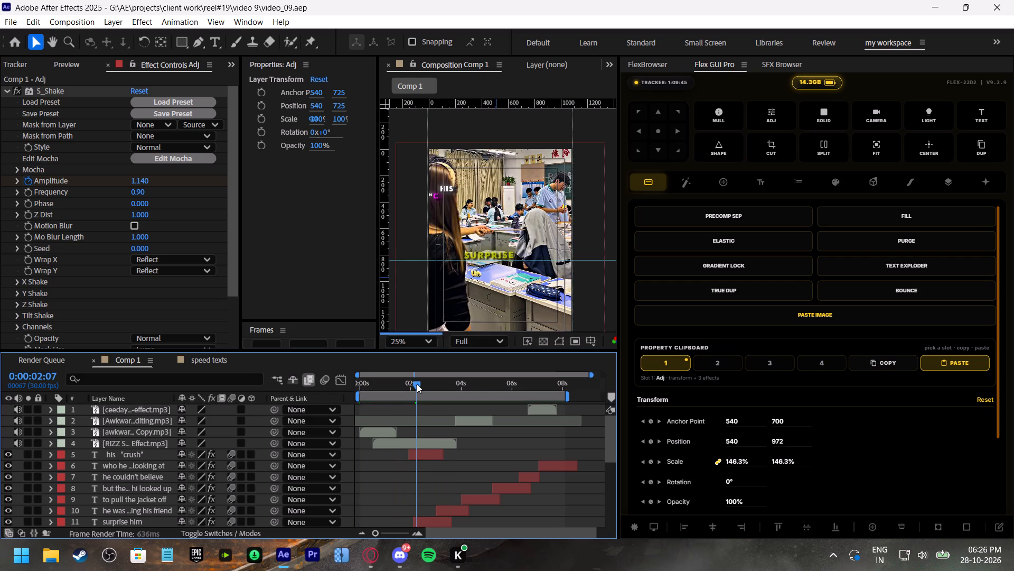
pyautogui.moveTo(417, 384); pyautogui.dragTo(421, 385)
# Search Google in FlexBrowser for "surprise" to check the caption's spelling.
pyautogui.click(649, 61)
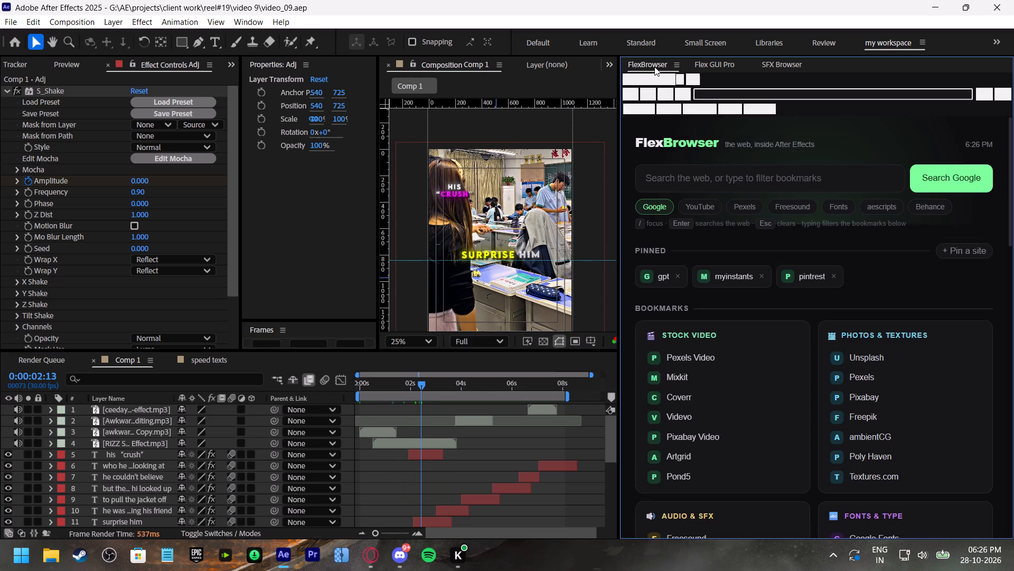
pyautogui.click(719, 93)
pyautogui.write('surpi')
pyautogui.press('BackSpace')
pyautogui.write('rise')
pyautogui.press('Return')
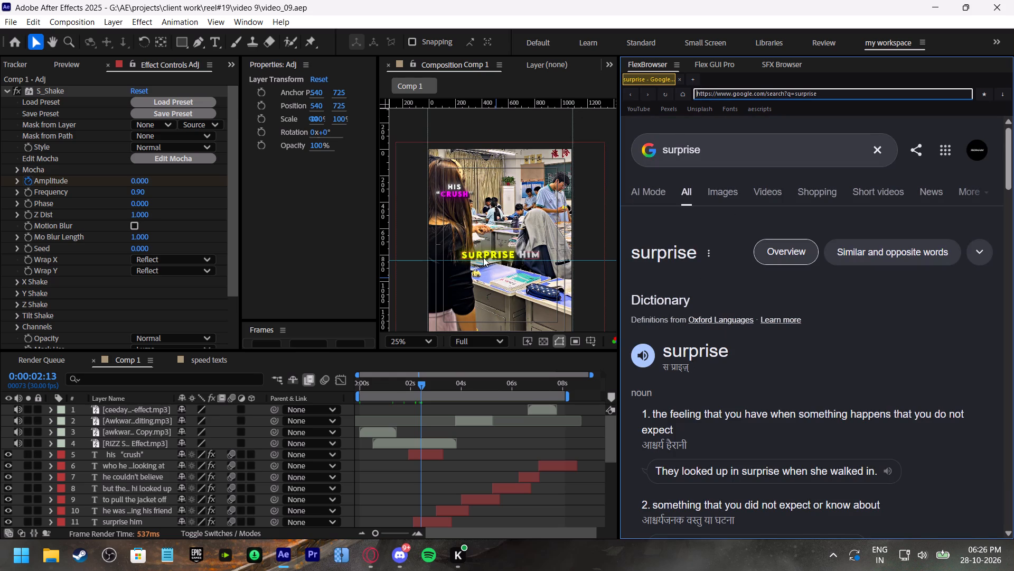
# Scrub the reel from 0:00:02:22 to 0:00:07:01, proofreading each caption through "he couldn't believe".
pyautogui.moveTo(429, 385); pyautogui.dragTo(432, 385)
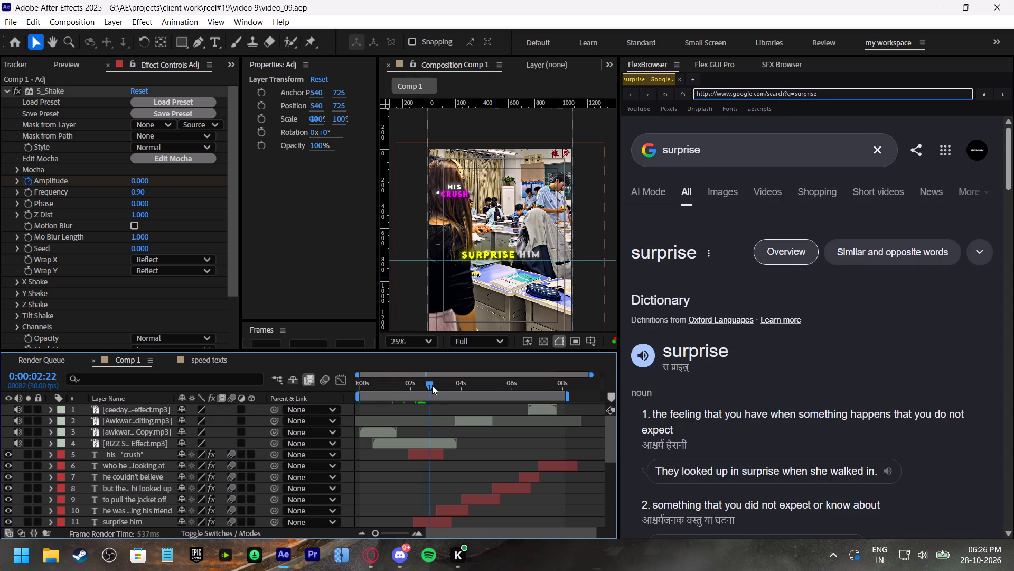
pyautogui.moveTo(432, 385); pyautogui.dragTo(457, 388)
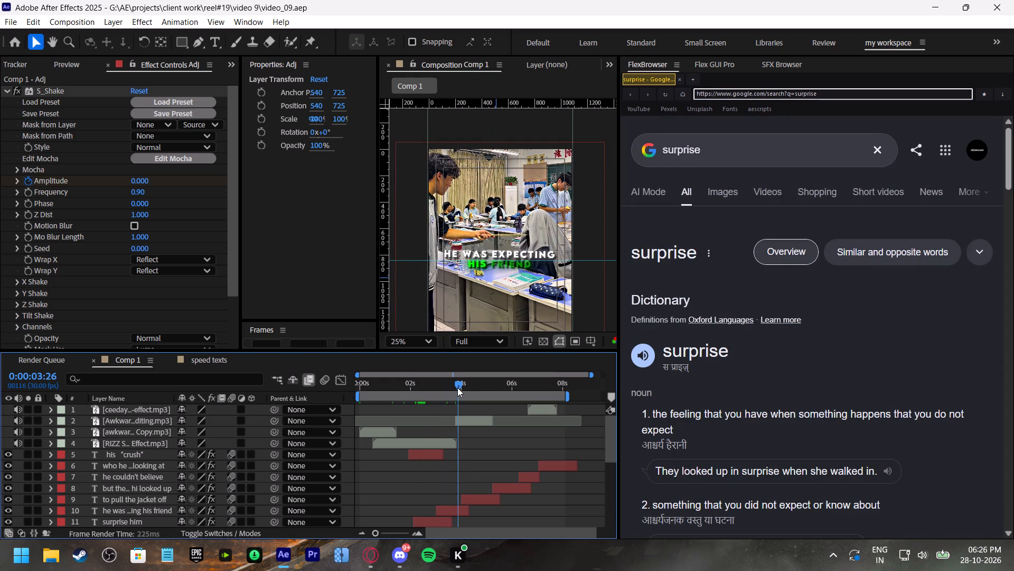
pyautogui.moveTo(457, 388); pyautogui.dragTo(459, 388)
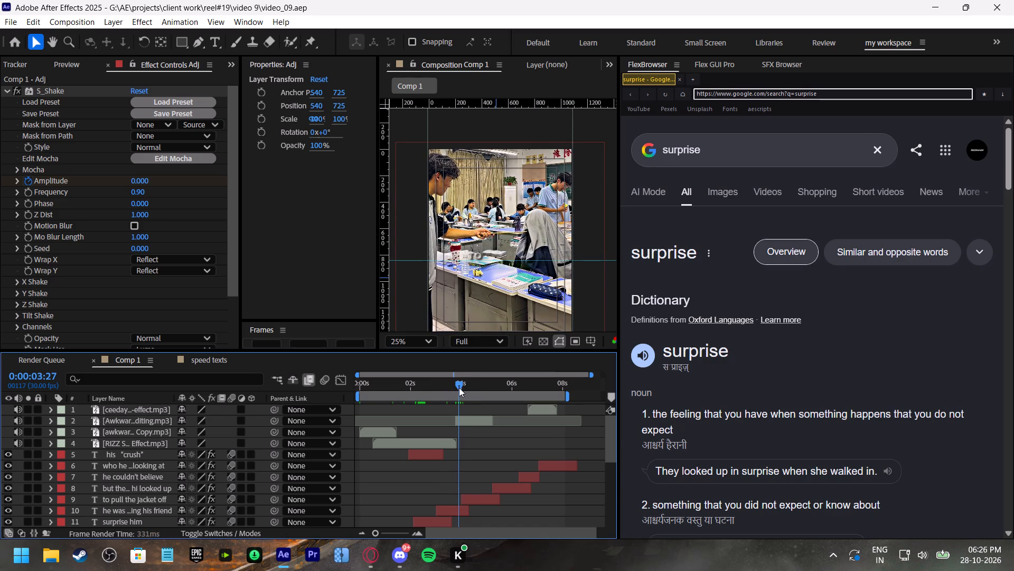
pyautogui.moveTo(459, 388); pyautogui.dragTo(472, 388)
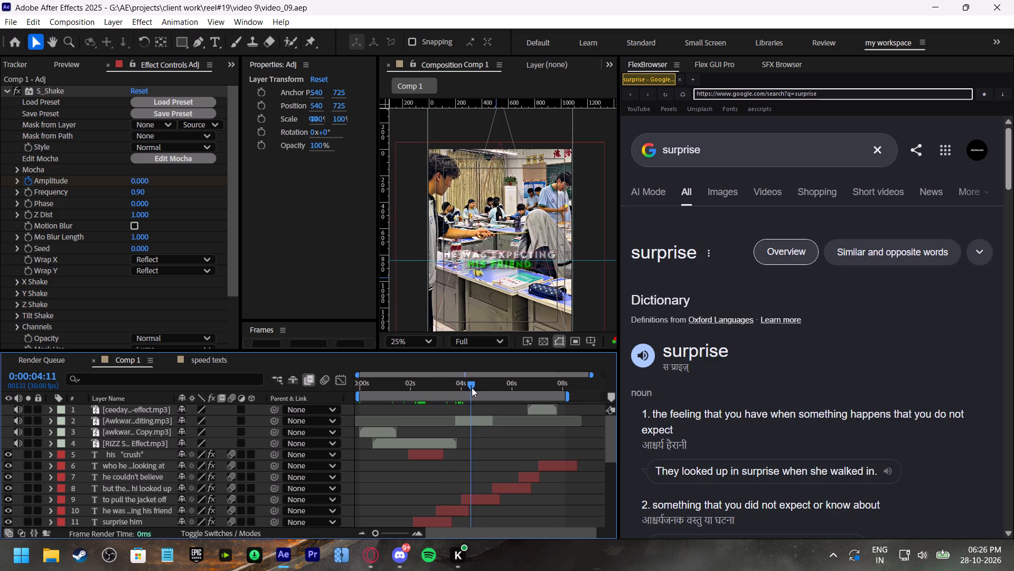
pyautogui.moveTo(472, 388); pyautogui.dragTo(495, 390)
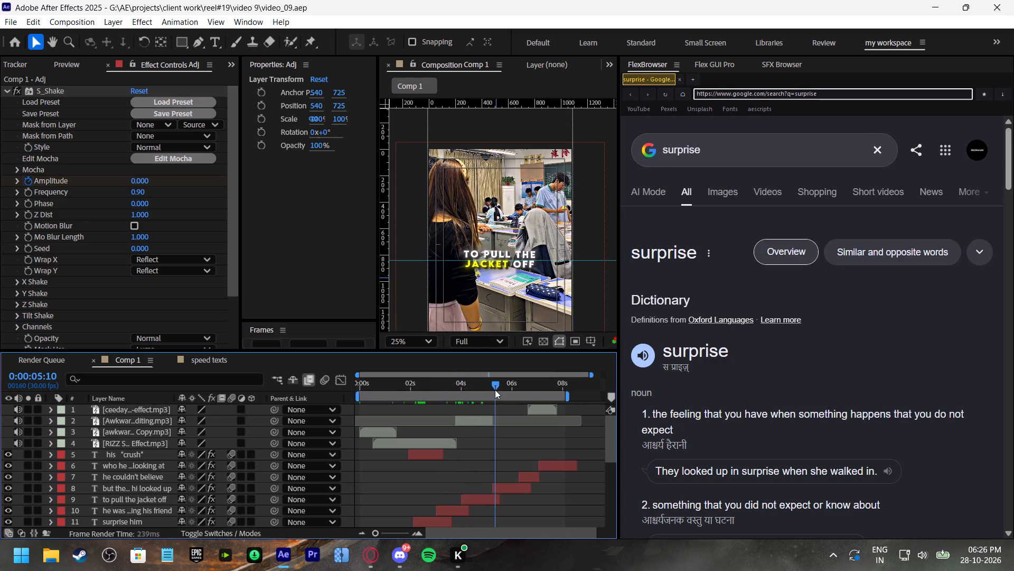
pyautogui.moveTo(495, 390); pyautogui.dragTo(514, 391)
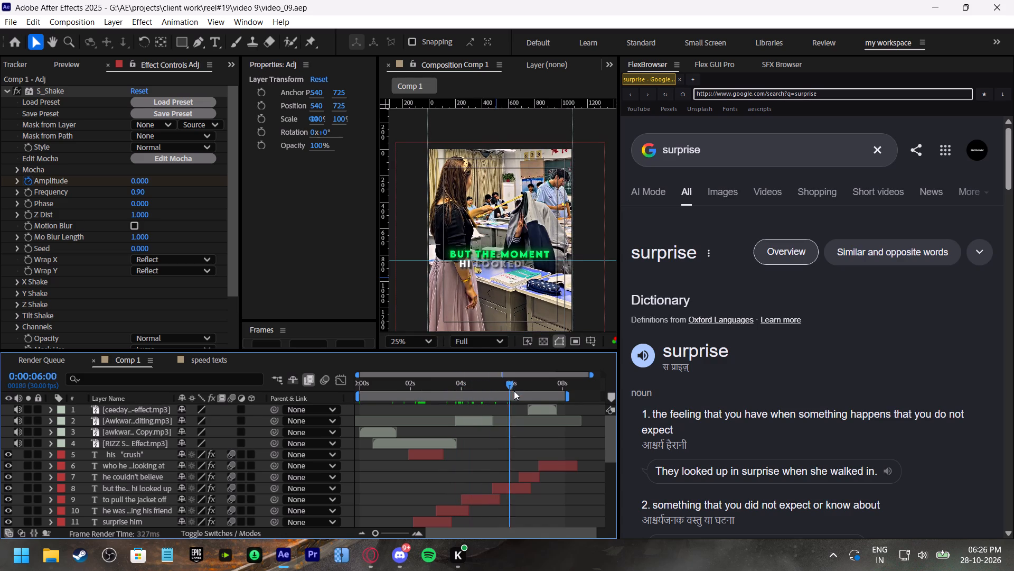
pyautogui.moveTo(514, 391); pyautogui.dragTo(514, 391)
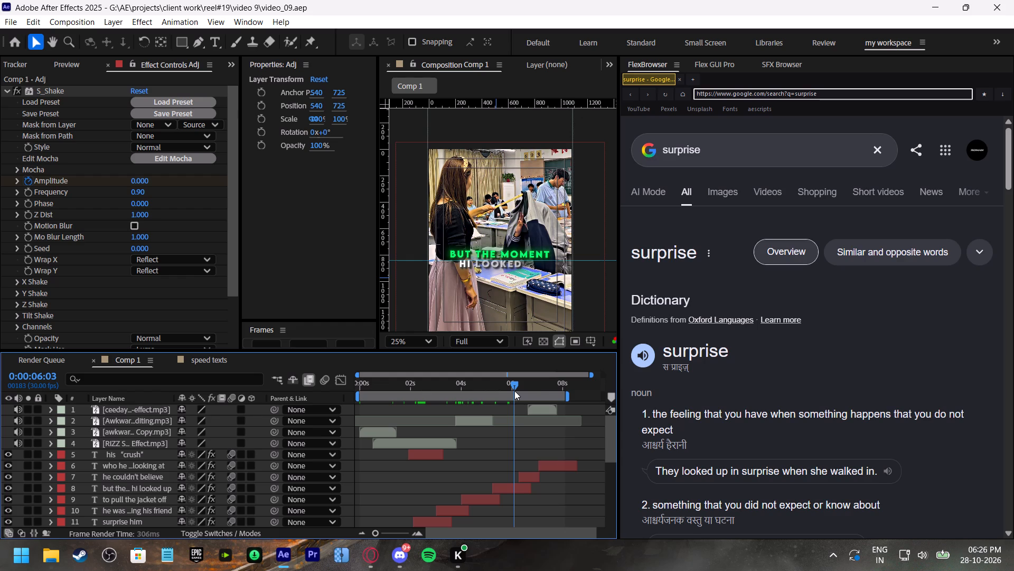
pyautogui.moveTo(514, 391); pyautogui.dragTo(538, 391)
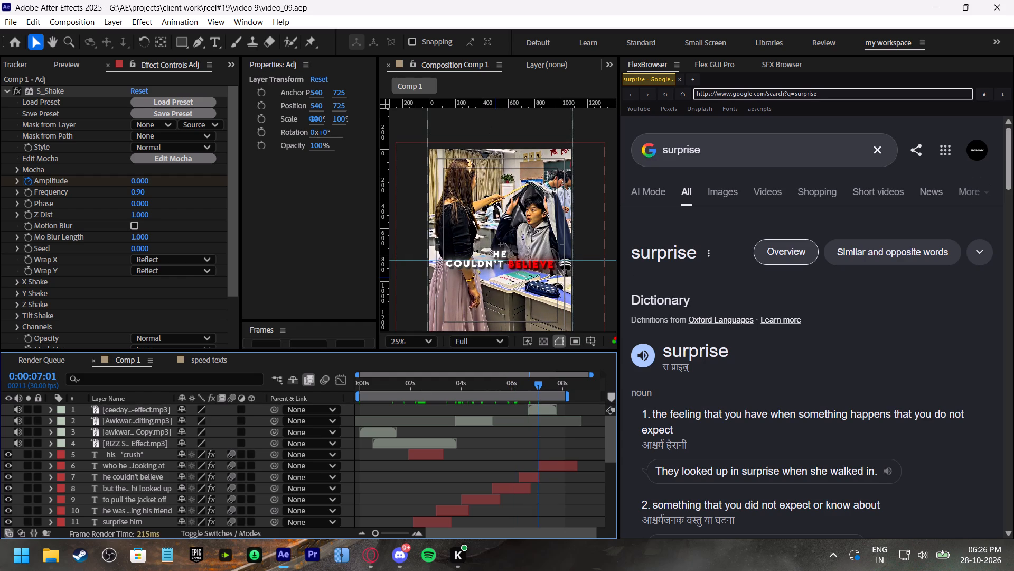
# Check the spelling of "couldn't" and "believe" with Google searches in FlexBrowser.
pyautogui.doubleClick(689, 152)
pyautogui.write('could')
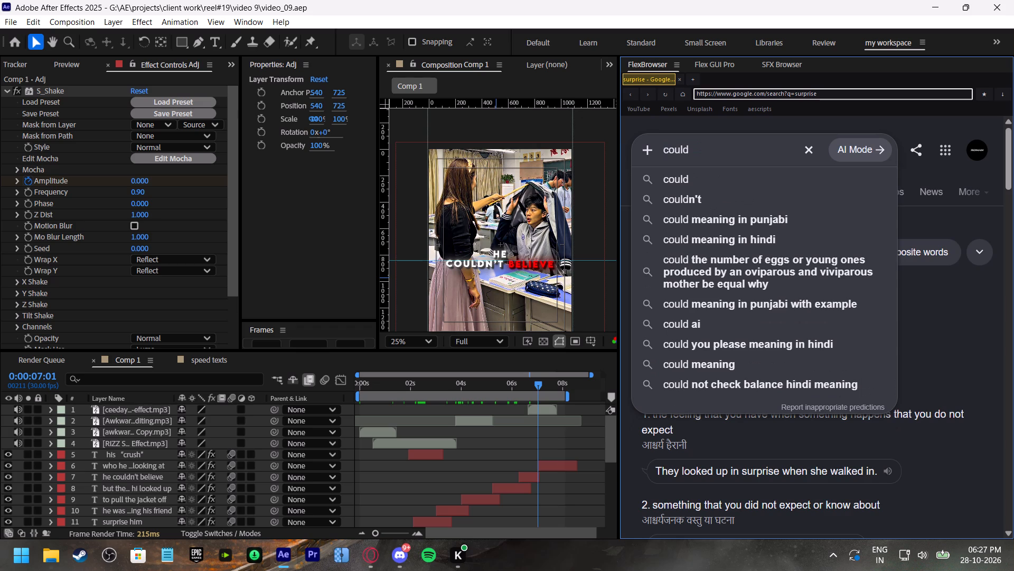
pyautogui.write("'nt")
pyautogui.press('Return')
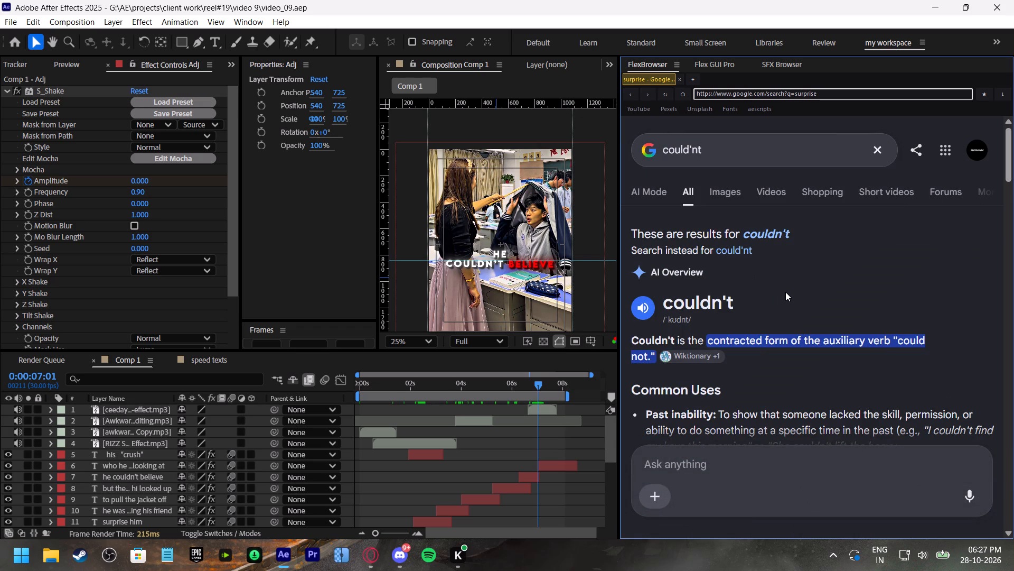
pyautogui.click(537, 388)
pyautogui.doubleClick(690, 148)
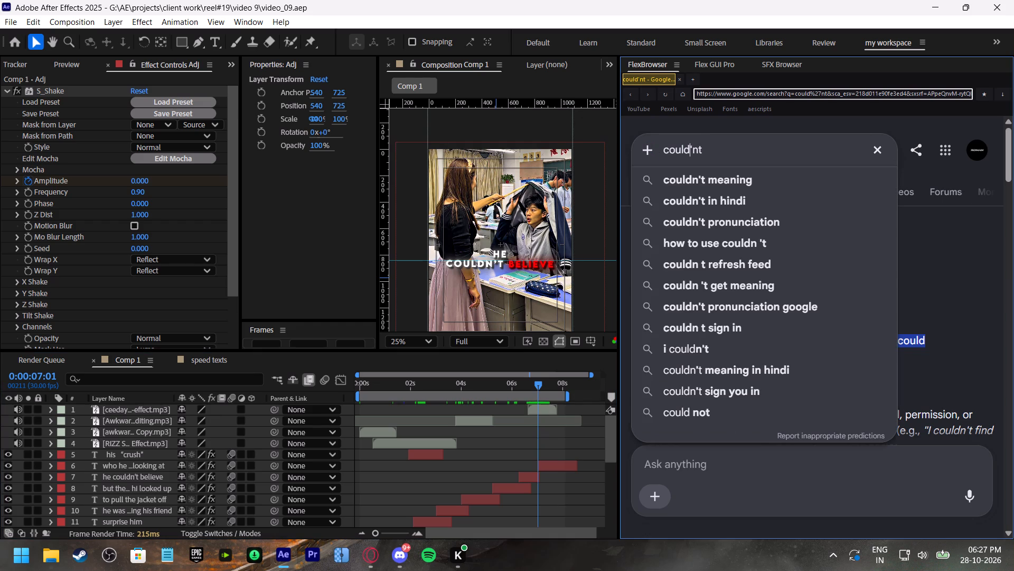
pyautogui.write('believe')
pyautogui.press('Return')
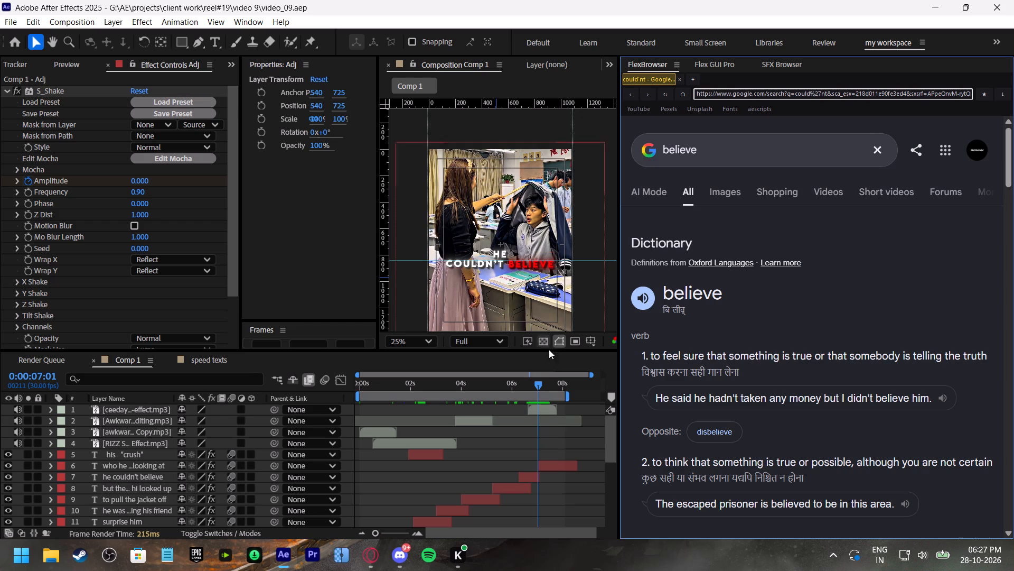
# Review the closing "who he was looking at" caption through 0:00:08:03, save the project, and preview playback around 0:00:07:14.
pyautogui.moveTo(547, 384); pyautogui.dragTo(550, 385)
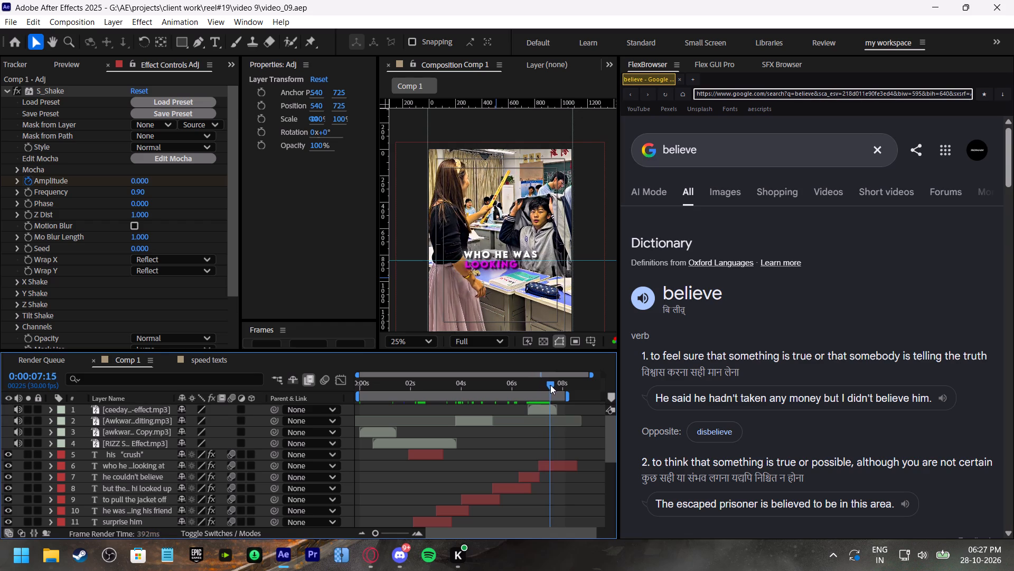
pyautogui.moveTo(550, 385); pyautogui.dragTo(565, 389)
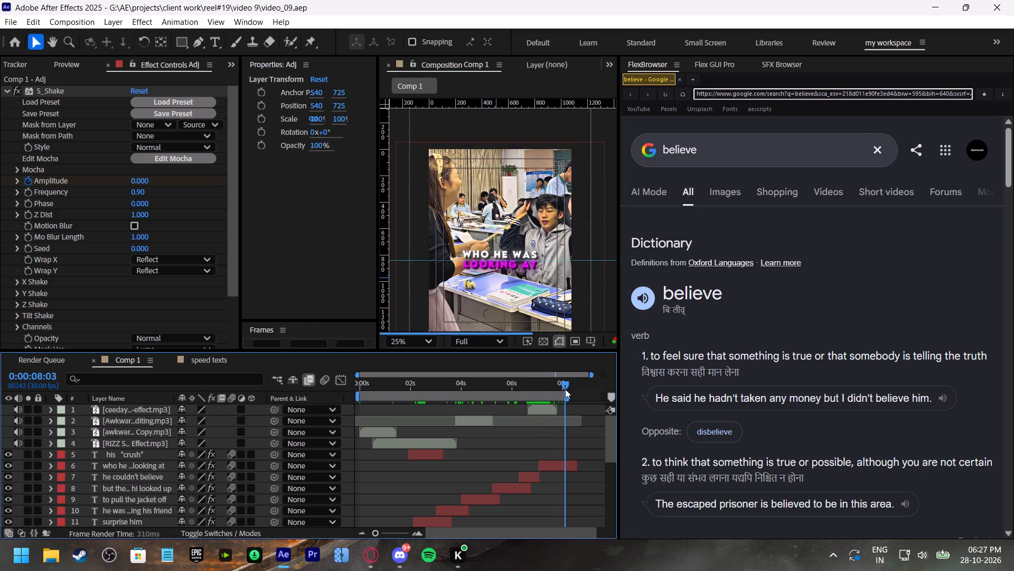
pyautogui.moveTo(565, 389); pyautogui.dragTo(556, 383)
pyautogui.hotkey('ctrl', 's')
pyautogui.click(554, 389)
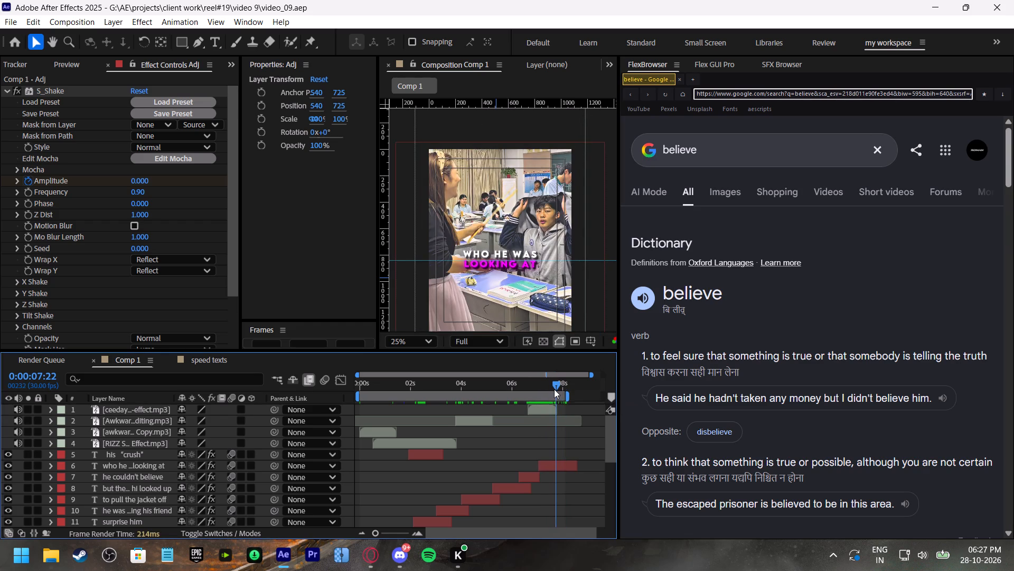
pyautogui.press('space')
pyautogui.click(549, 388)
pyautogui.press('space')
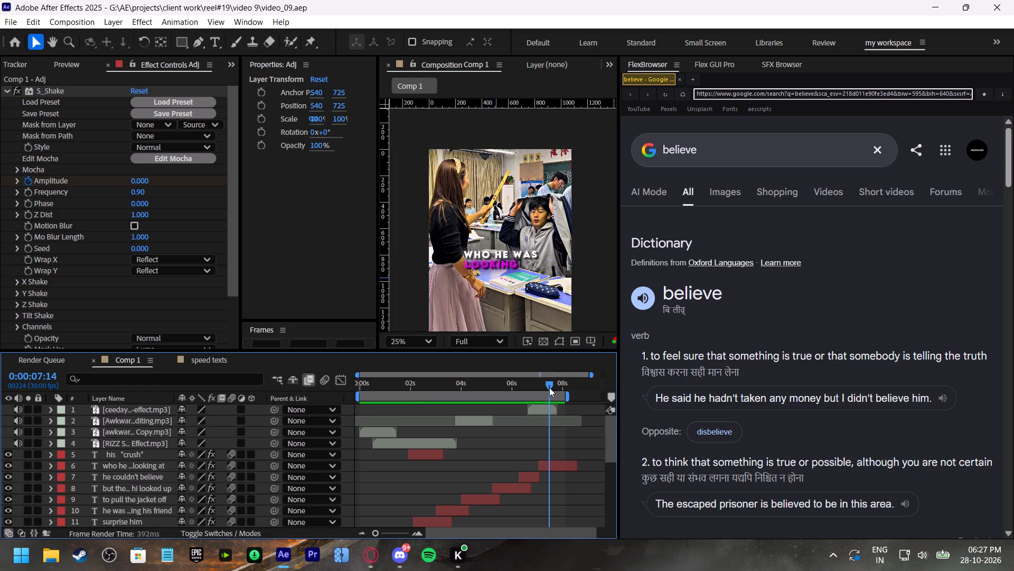
pyautogui.click(549, 388)
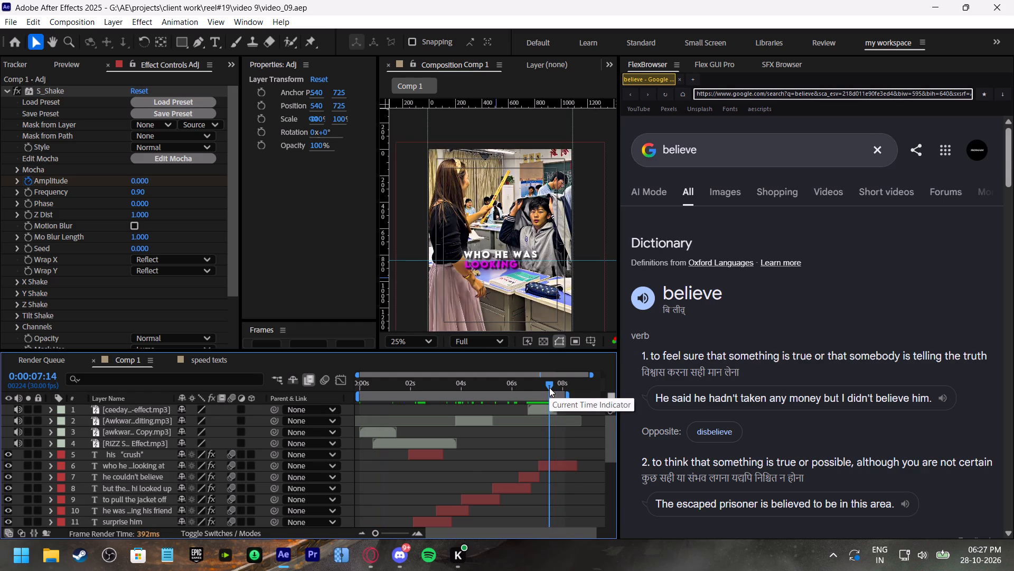
# Save the project, add Comp 1 to the render queue and set its output module format to H.264.
pyautogui.hotkey('ctrl', 's')
pyautogui.hotkey('ctrl', 'm')
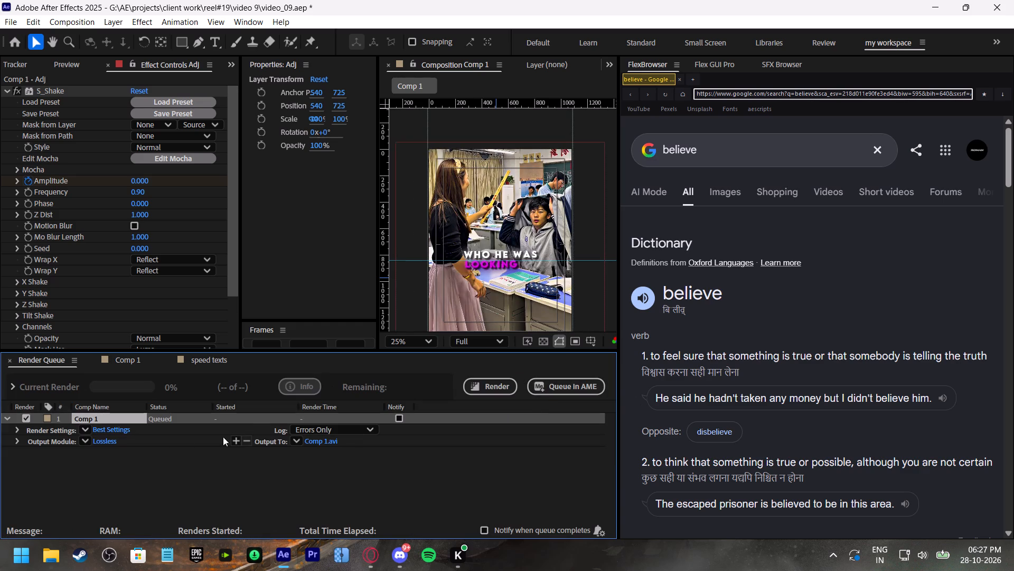
pyautogui.doubleClick(110, 437)
pyautogui.click(108, 440)
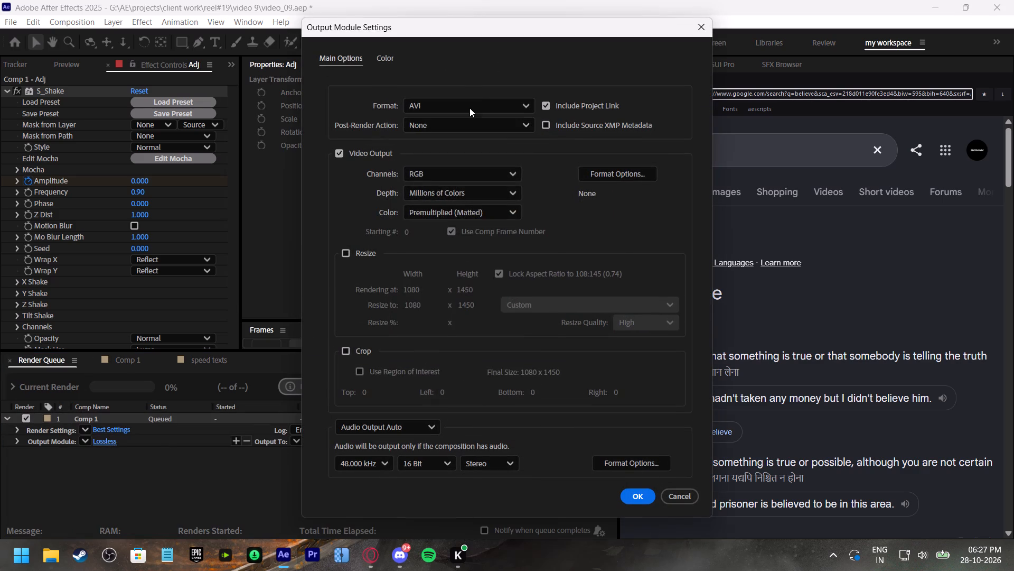
pyautogui.click(465, 108)
pyautogui.click(430, 177)
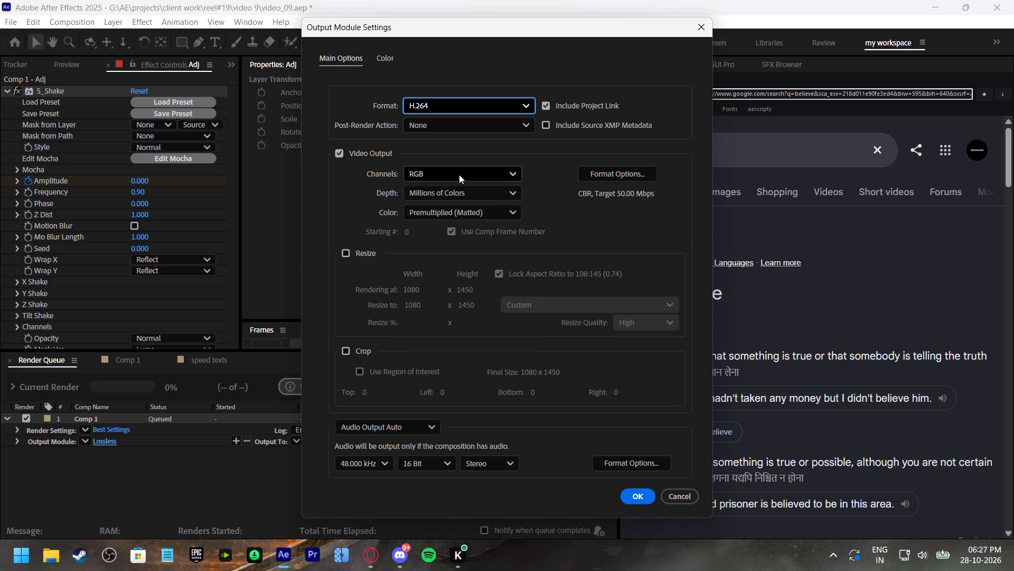
pyautogui.click(637, 496)
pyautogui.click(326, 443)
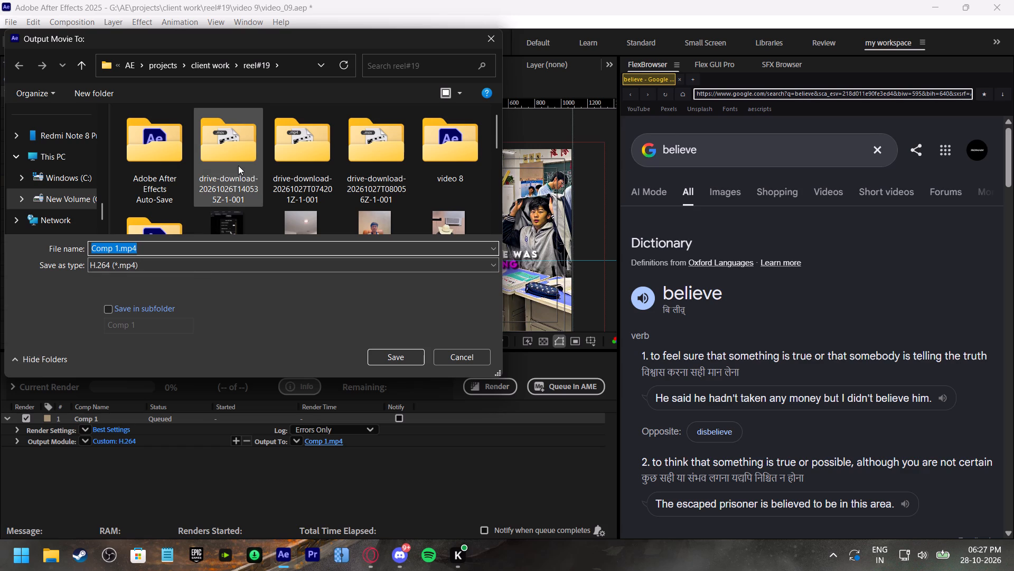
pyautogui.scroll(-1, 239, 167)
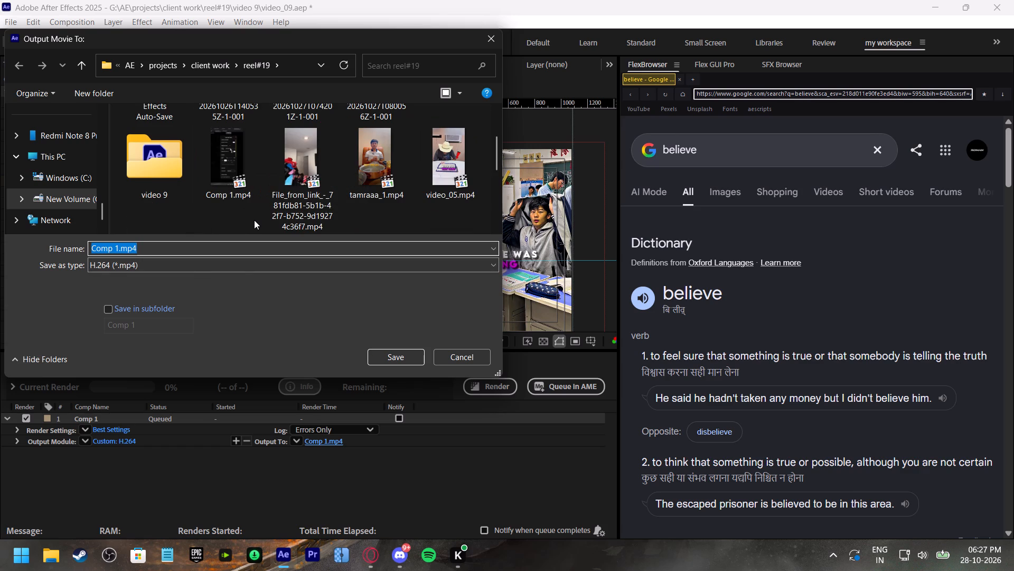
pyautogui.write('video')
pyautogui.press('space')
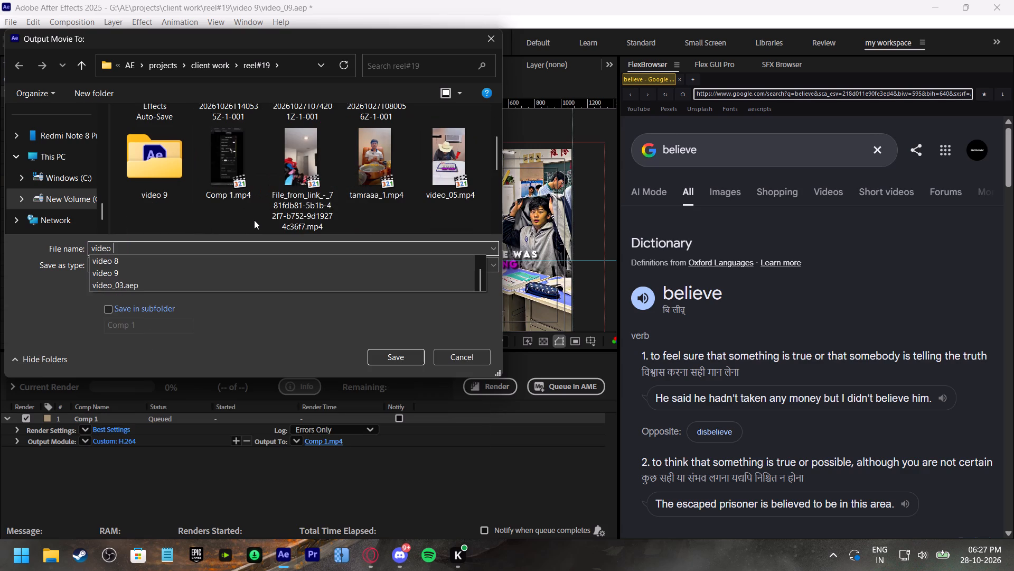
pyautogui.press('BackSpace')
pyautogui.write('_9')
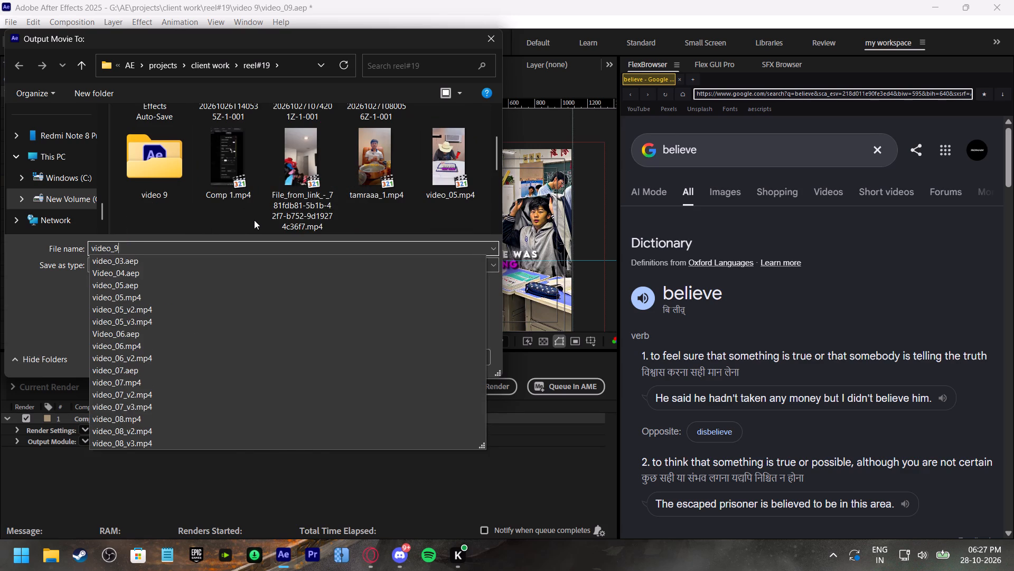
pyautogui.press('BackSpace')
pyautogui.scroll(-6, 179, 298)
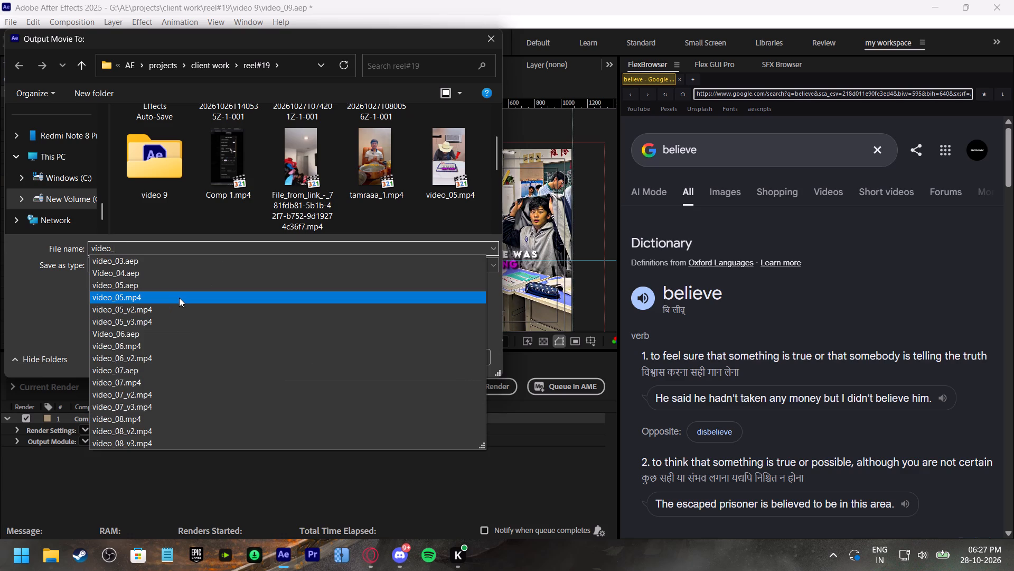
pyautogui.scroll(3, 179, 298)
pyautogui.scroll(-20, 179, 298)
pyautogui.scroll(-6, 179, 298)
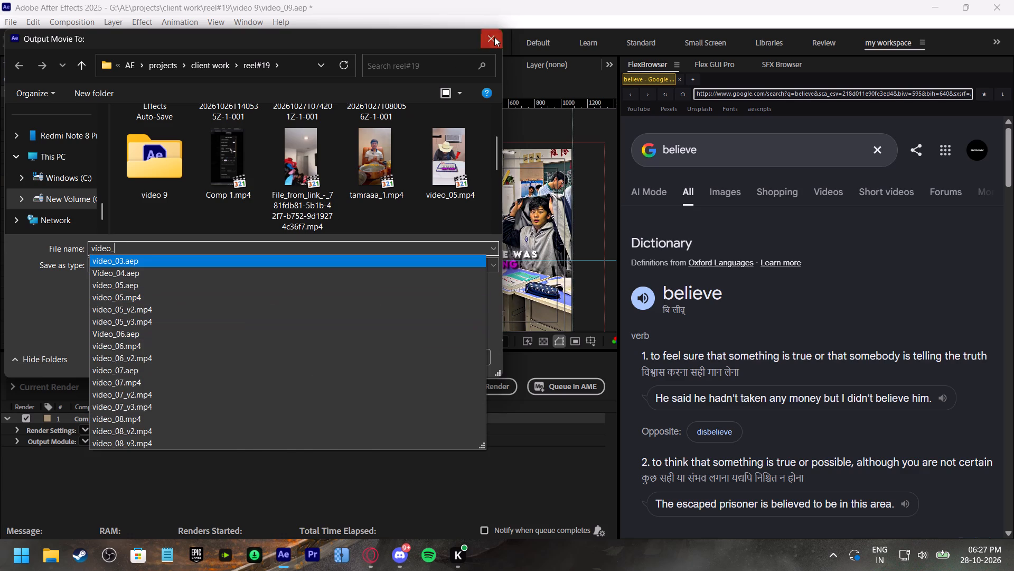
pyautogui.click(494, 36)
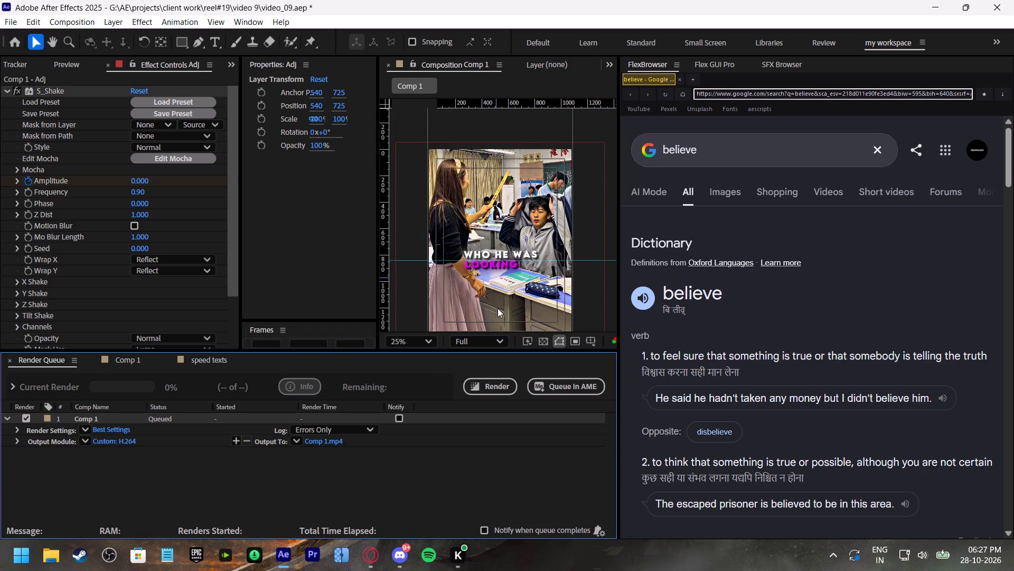
# Save the project and set the render output file to video_09 in the reel#19 folder.
pyautogui.hotkey('ctrl', 's')
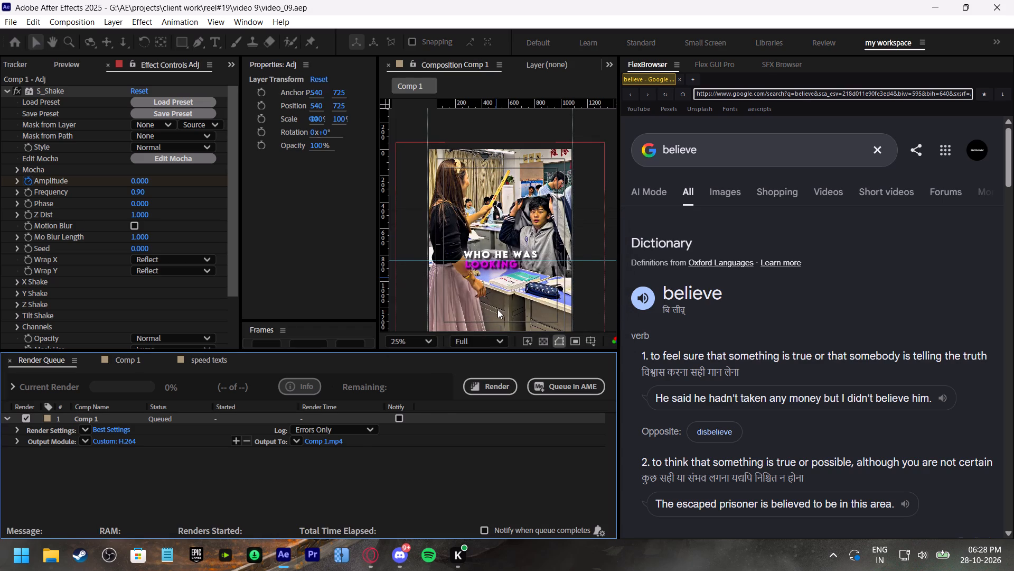
pyautogui.click(340, 443)
pyautogui.write('video_09')
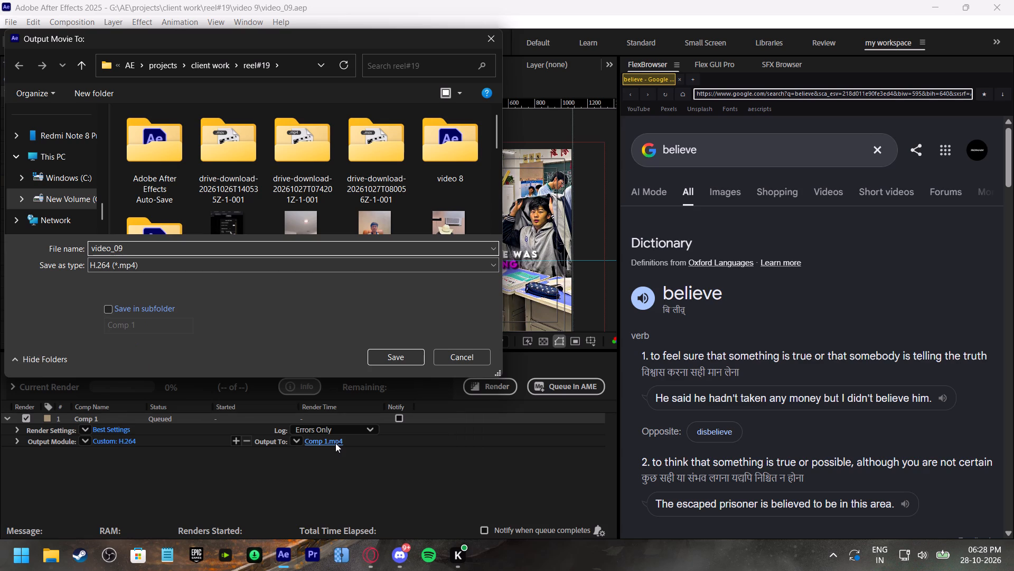
pyautogui.press('BackSpace')
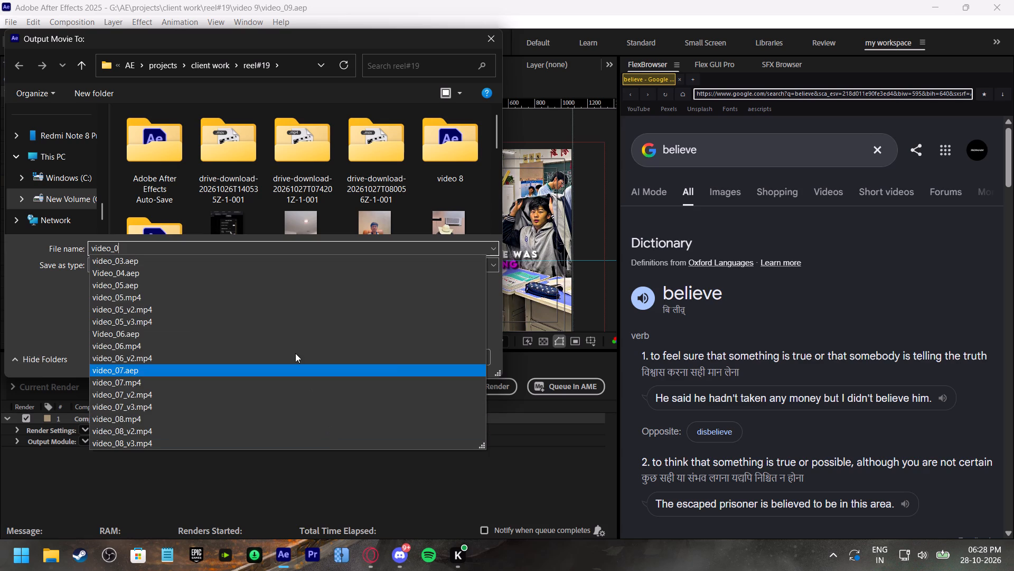
pyautogui.scroll(-2, 295, 353)
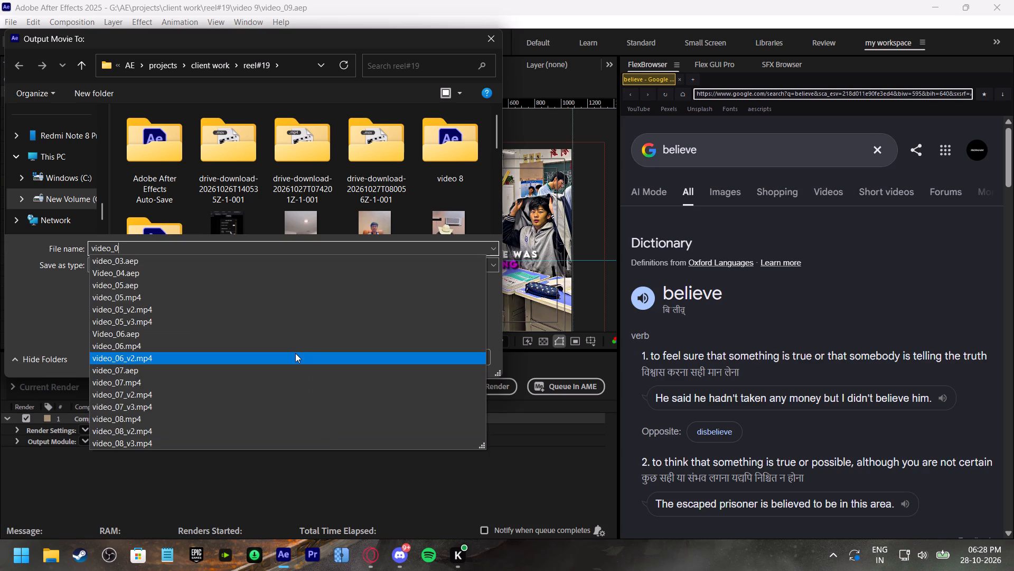
pyautogui.scroll(-1, 295, 353)
pyautogui.scroll(5, 295, 353)
pyautogui.scroll(-9, 295, 353)
pyautogui.press('9')
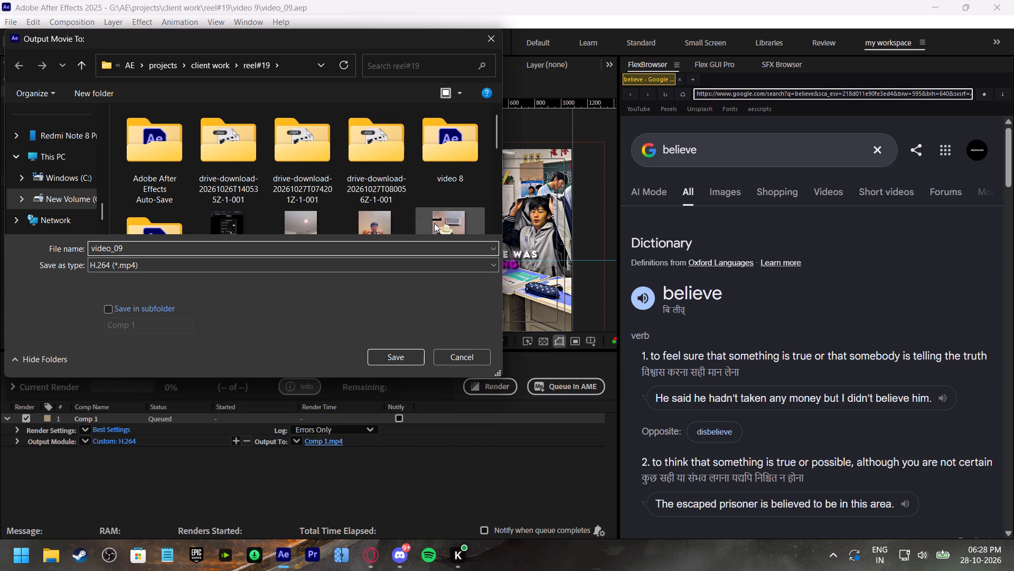
pyautogui.click(399, 358)
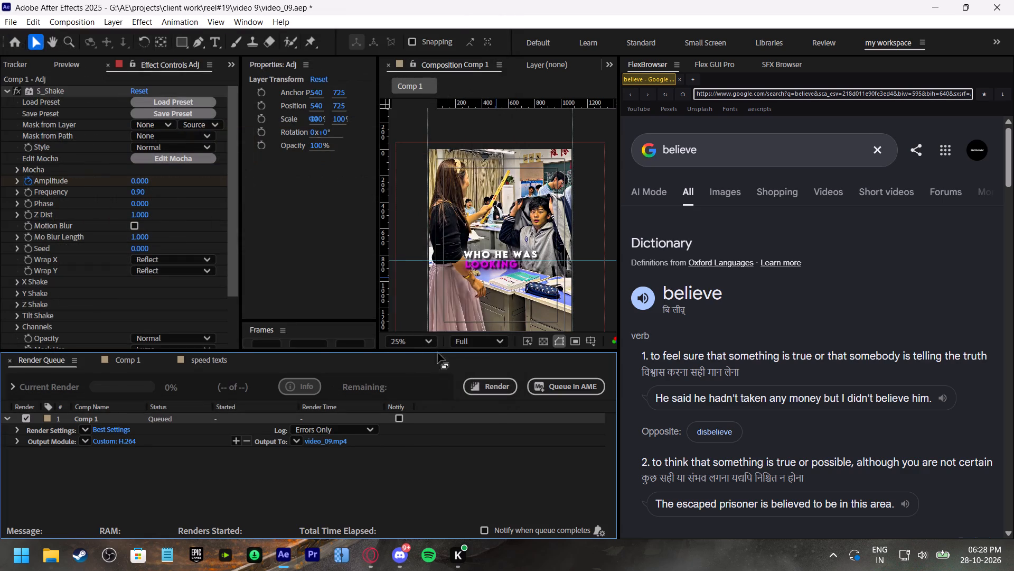
# Start rendering the queued Comp 1.
pyautogui.click(500, 390)
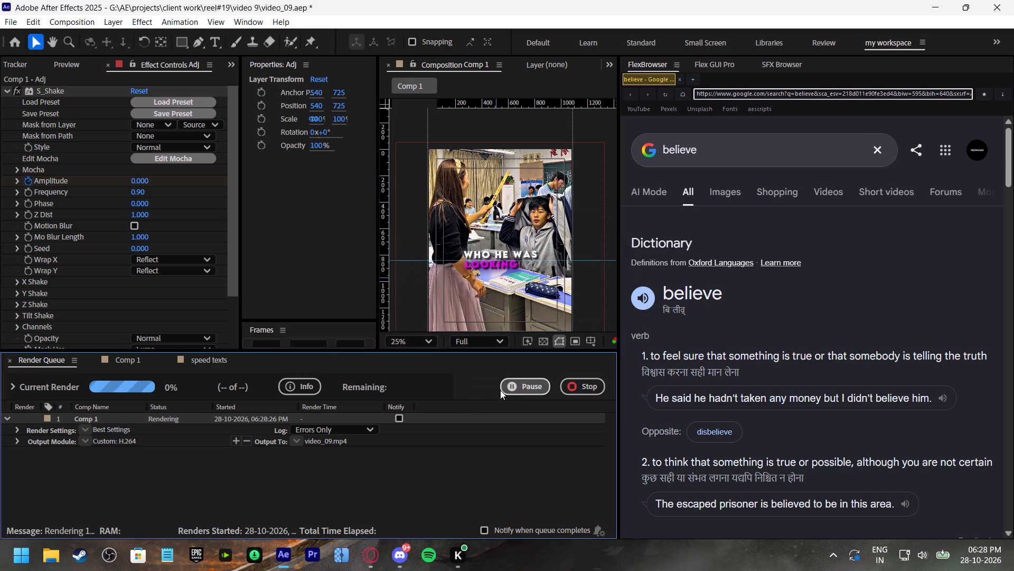
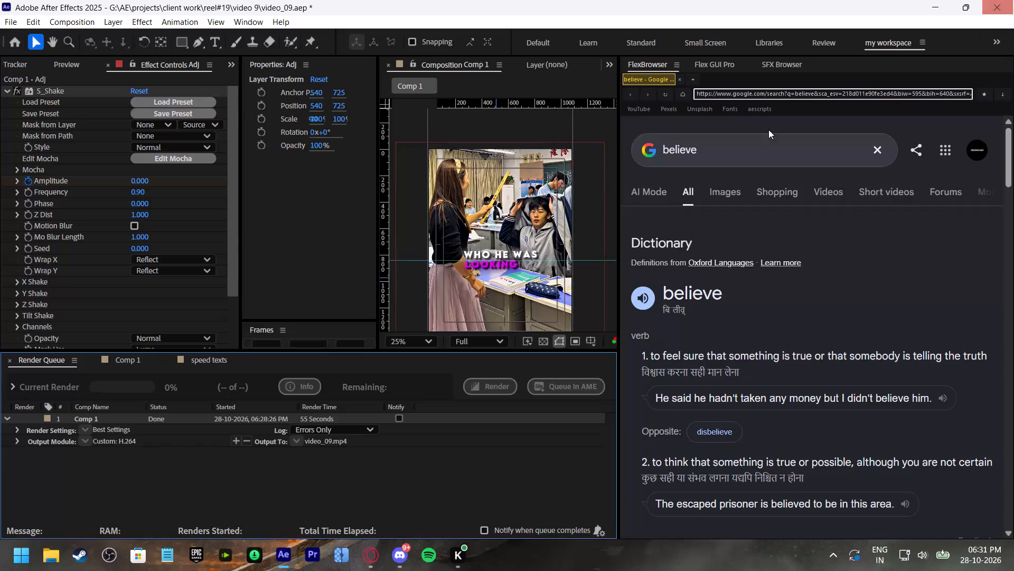
# Open the rendered video_09.mp4 from the recent files in File Explorer, watch it again from the start, and close it.
pyautogui.click(46, 560)
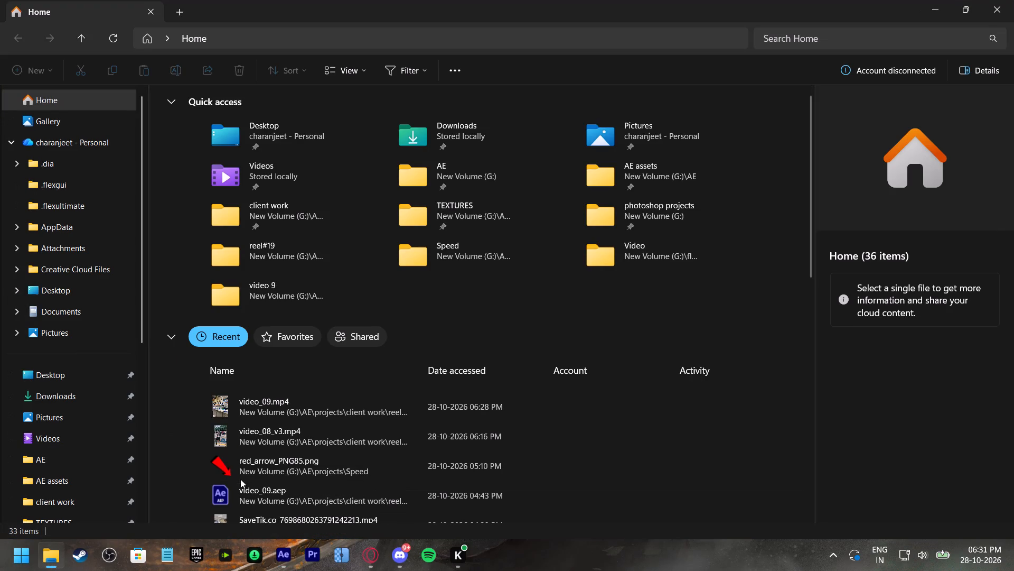
pyautogui.doubleClick(256, 400)
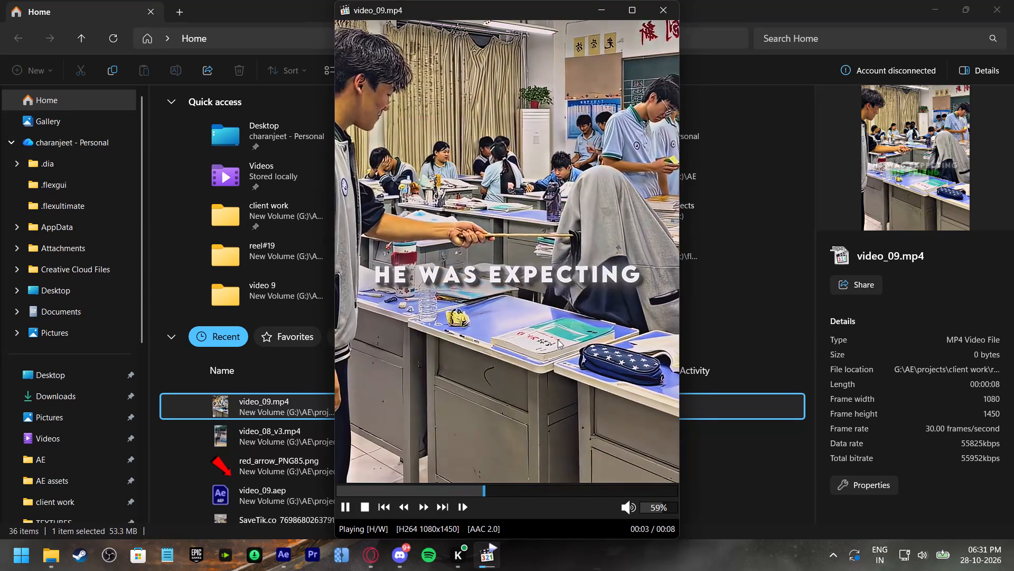
pyautogui.moveTo(345, 492); pyautogui.dragTo(321, 499)
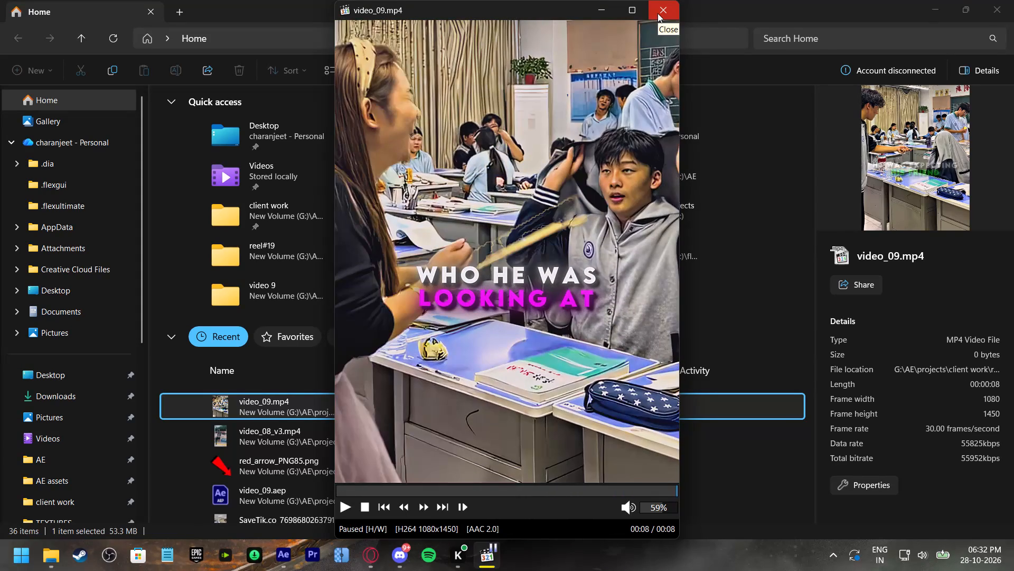
pyautogui.click(658, 13)
pyautogui.click(992, 5)
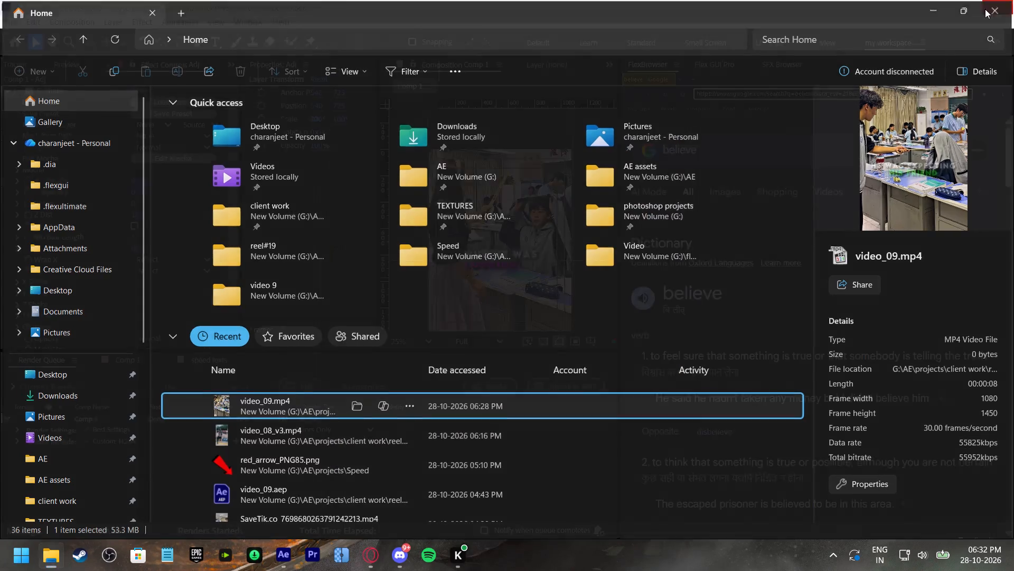
# Return to the Comp 1 timeline and play back its opening section up to about 0:00:01:13 to check the sound effects.
pyautogui.click(128, 363)
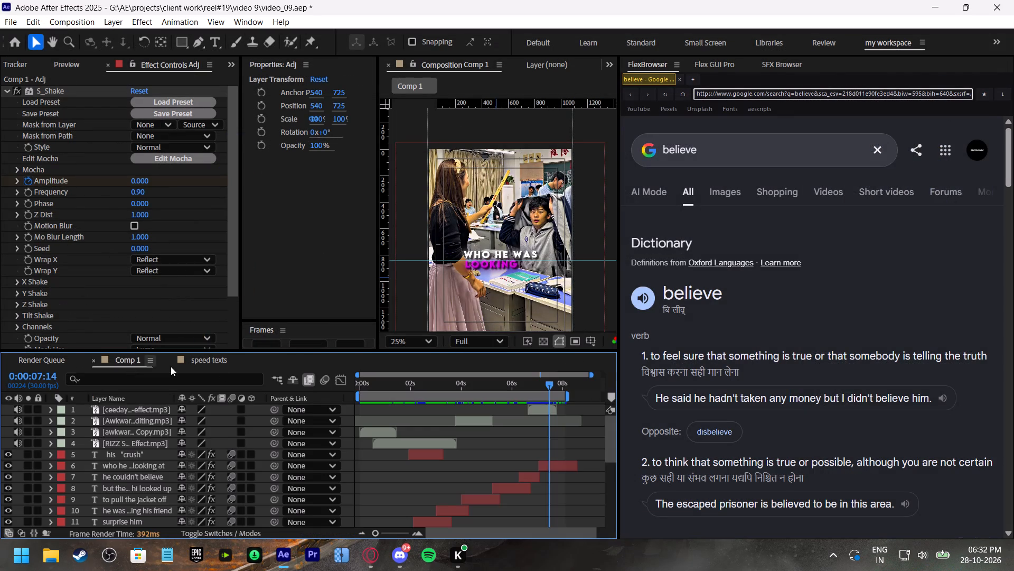
pyautogui.click(398, 381)
pyautogui.press('space')
pyautogui.click(378, 381)
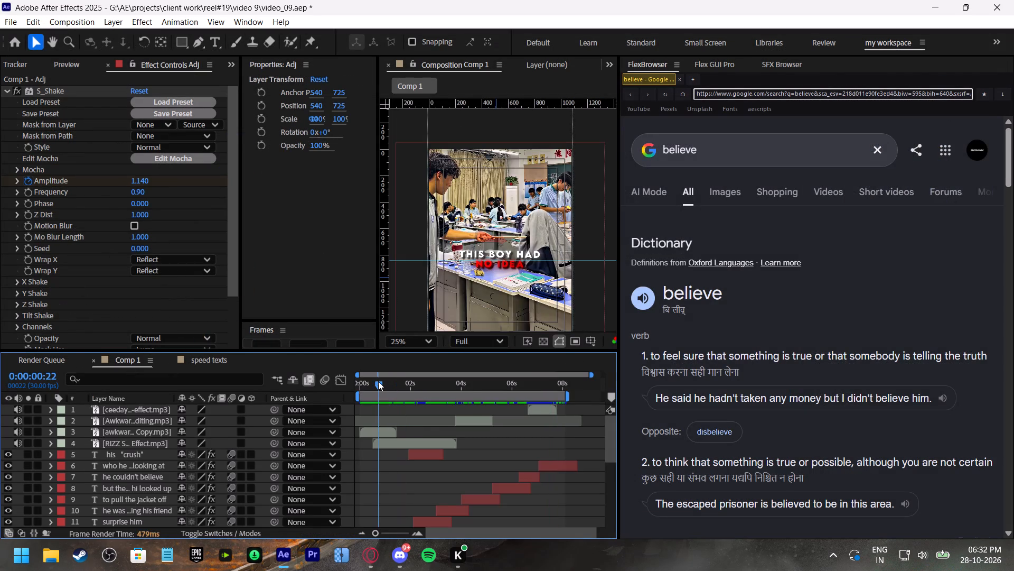
pyautogui.press('space')
pyautogui.click(396, 381)
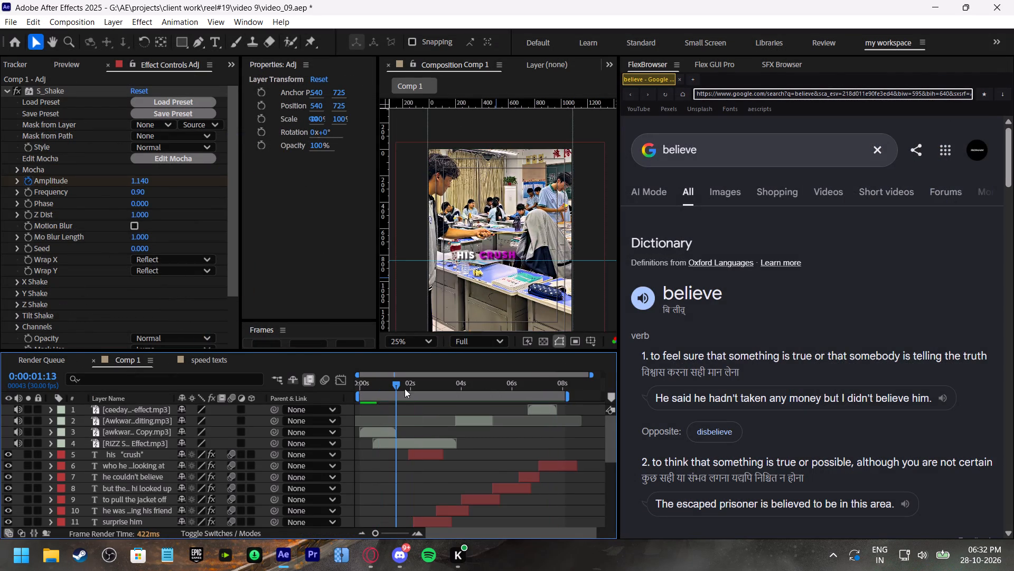
pyautogui.scroll(-1, 437, 455)
pyautogui.scroll(1, 437, 455)
pyautogui.press('space')
pyautogui.click(397, 384)
# Set the RIZZ Sound Effect layer's audio level to -5 dB and play back the opening to check the balance.
pyautogui.click(152, 445)
pyautogui.press('l')
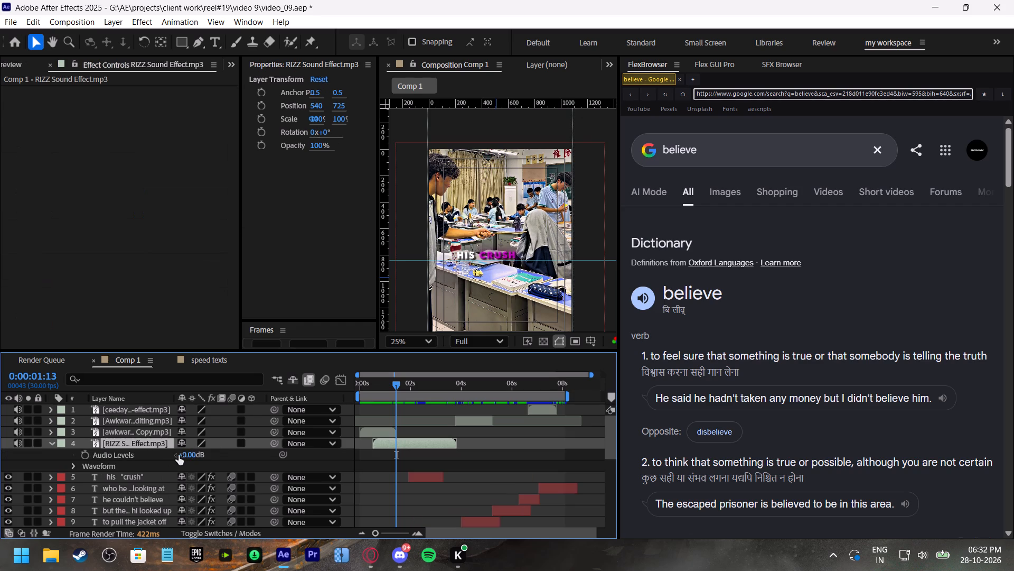
pyautogui.click(180, 455)
pyautogui.press('-')
pyautogui.press('5')
pyautogui.click(248, 463)
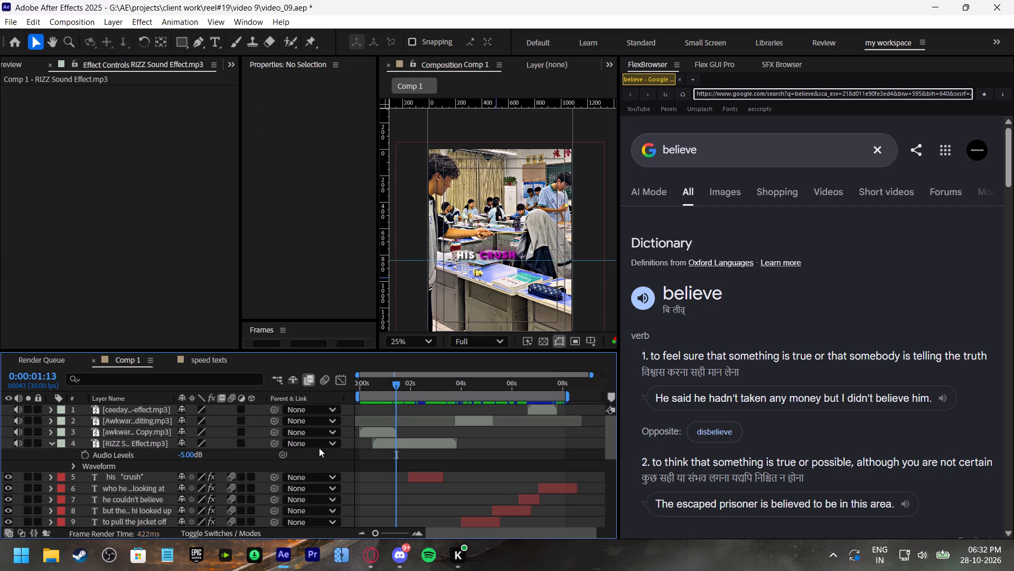
pyautogui.click(368, 388)
pyautogui.press('space')
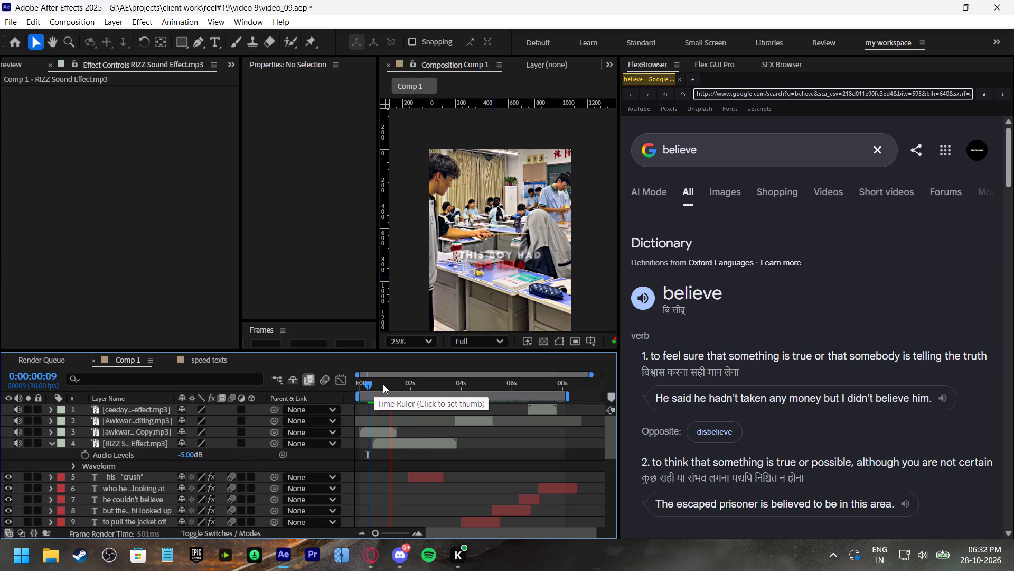
pyautogui.click(383, 384)
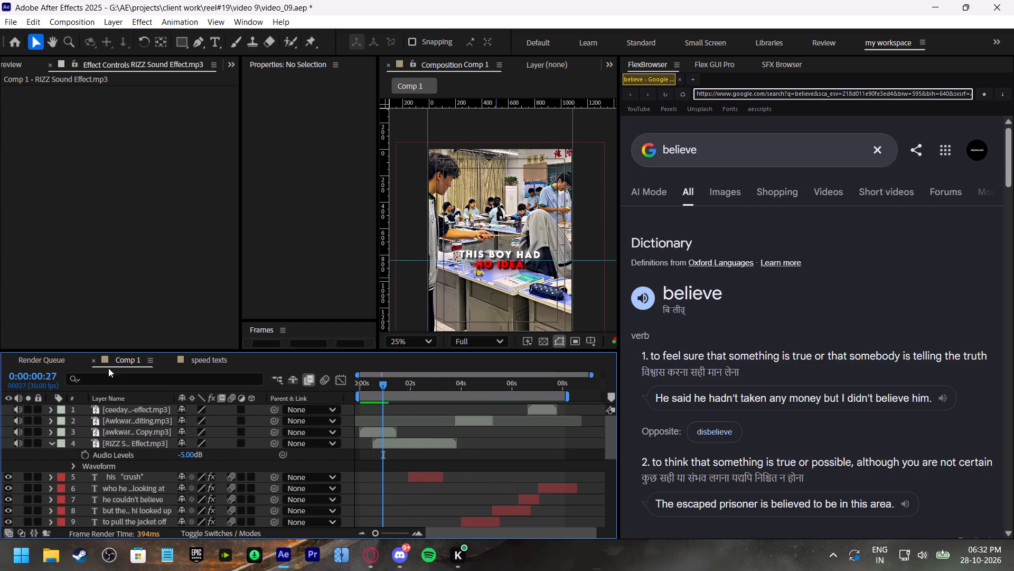
# Add Comp 1 to the render queue again and set its output module format to H.264.
pyautogui.hotkey('ctrl', 'm')
pyautogui.click(112, 476)
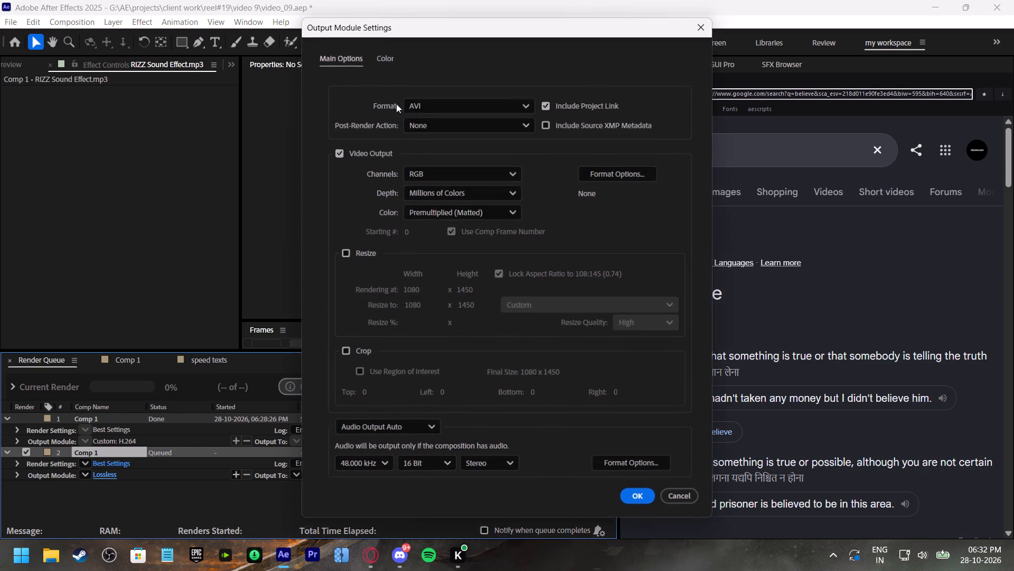
pyautogui.click(419, 104)
pyautogui.click(442, 180)
pyautogui.click(644, 500)
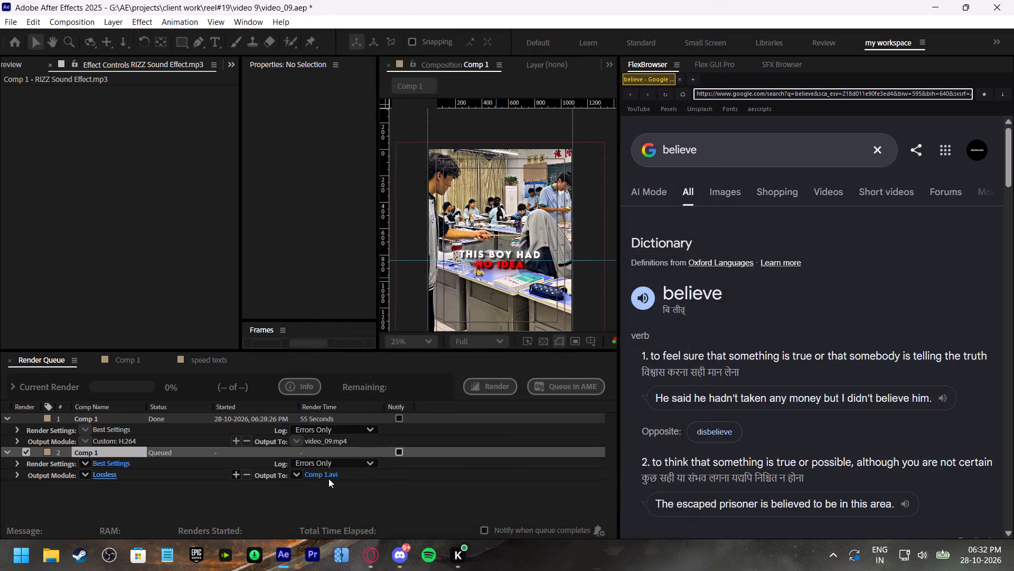
# Set the new render's output file to video_09.mp4 in the reel#19 folder, replacing the existing file.
pyautogui.click(322, 478)
pyautogui.scroll(-4, 368, 228)
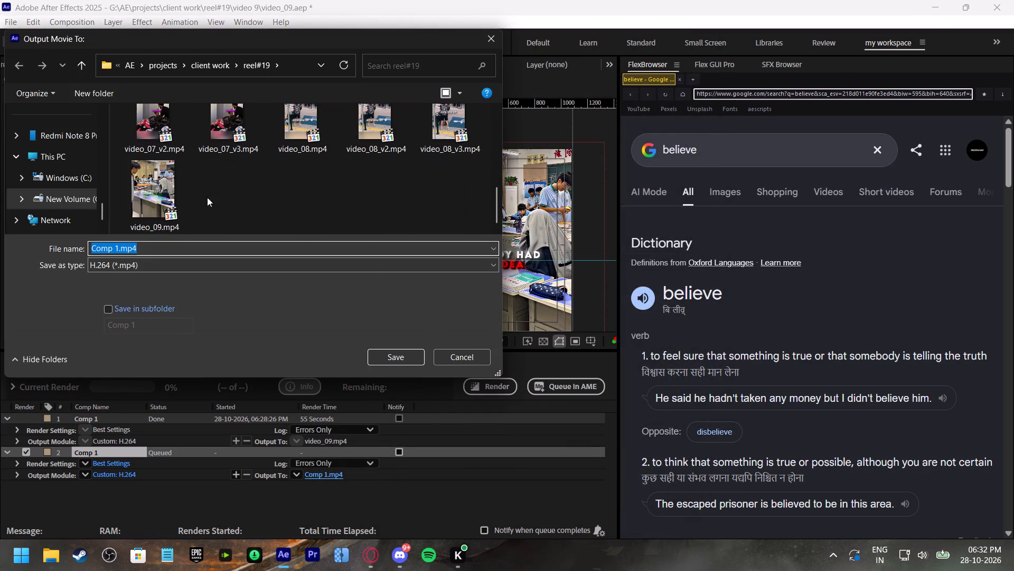
pyautogui.scroll(-2, 193, 198)
pyautogui.click(163, 202)
pyautogui.click(407, 357)
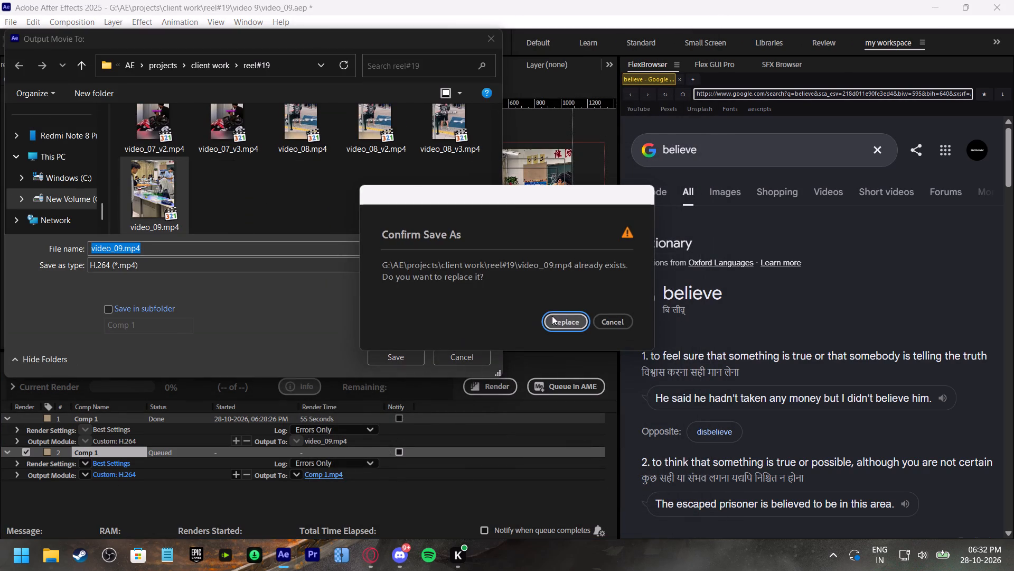
pyautogui.click(561, 318)
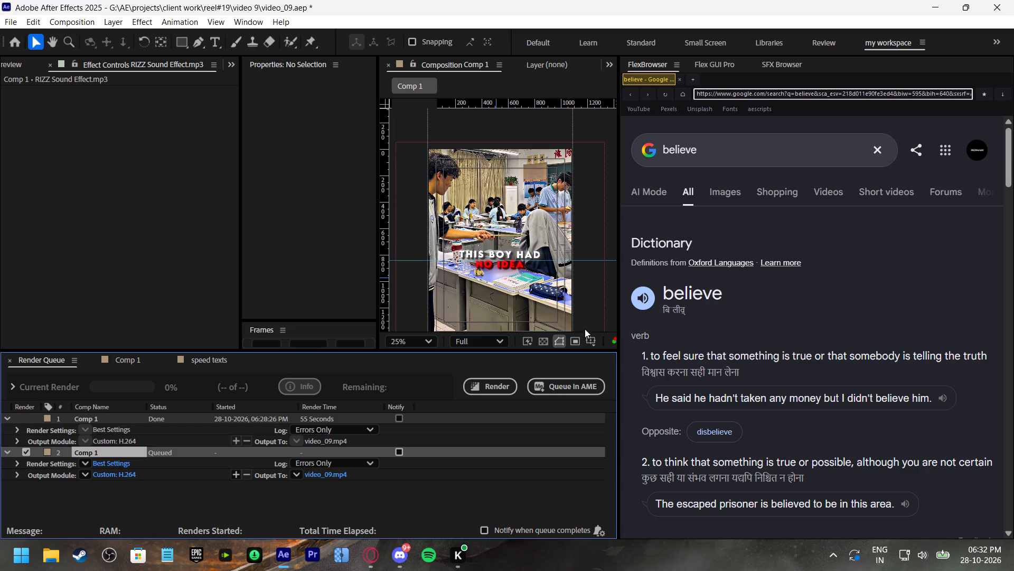
# Start rendering the queued Comp 1 and allow it to overwrite the existing file.
pyautogui.click(508, 383)
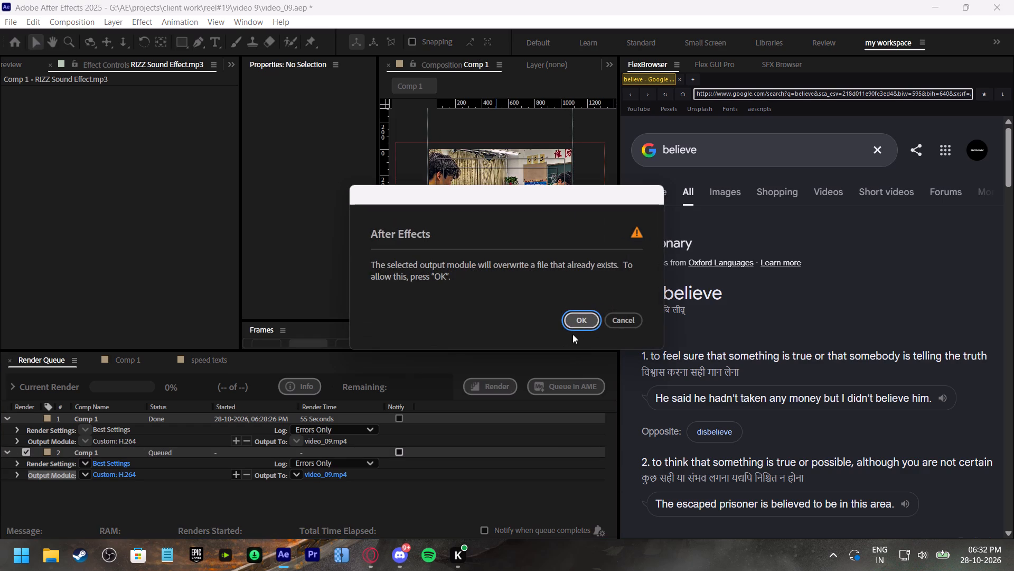
pyautogui.click(582, 321)
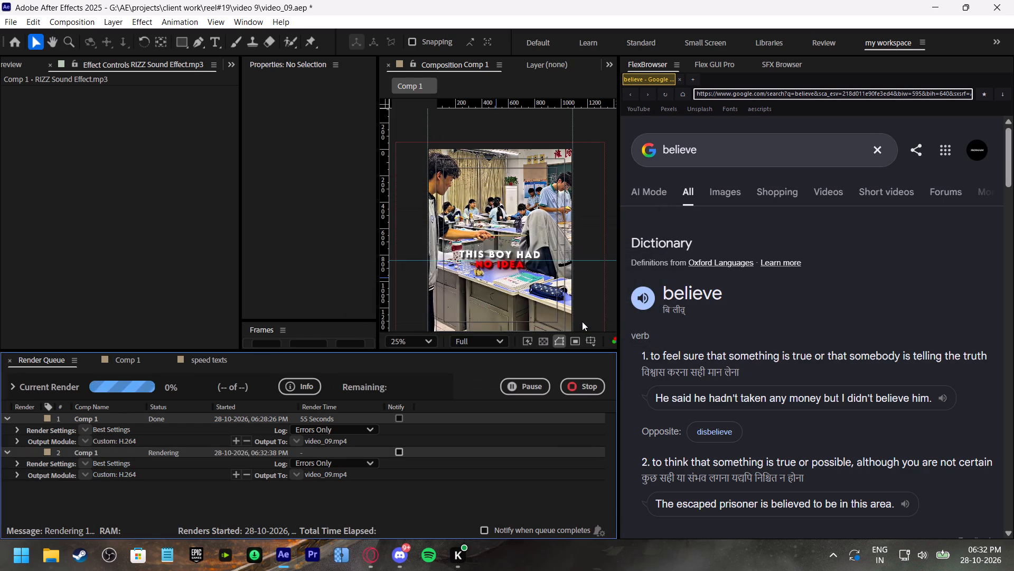
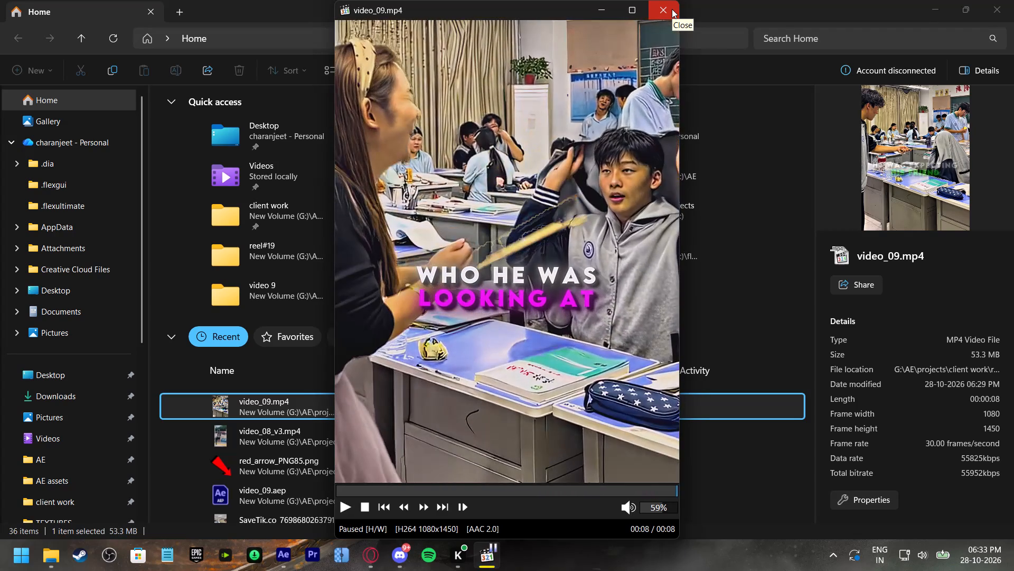
pyautogui.click(672, 9)
pyautogui.click(1002, 12)
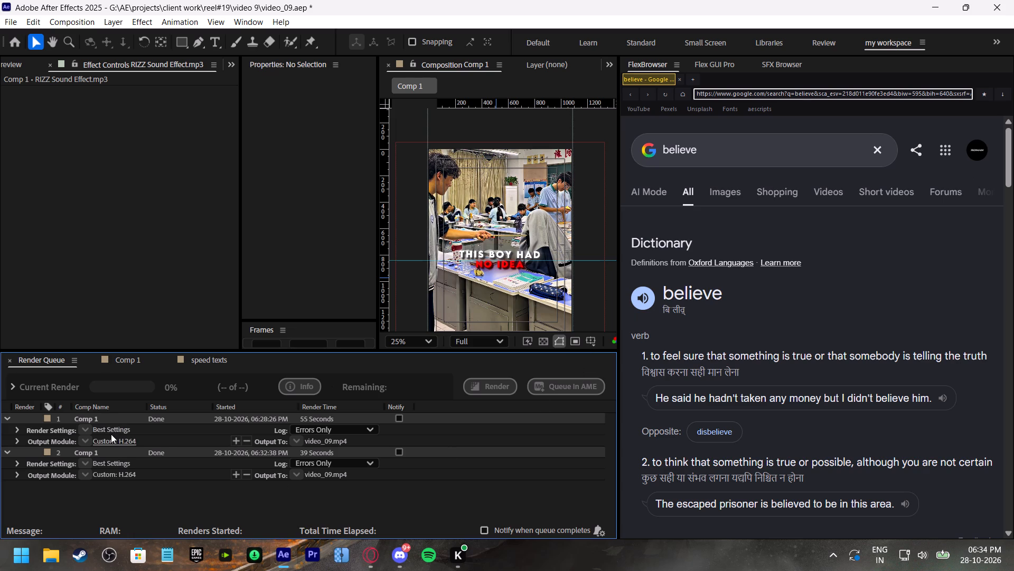
# Return to the Comp 1 timeline and play back the ending from about 7 seconds to review the final clip.
pyautogui.click(124, 359)
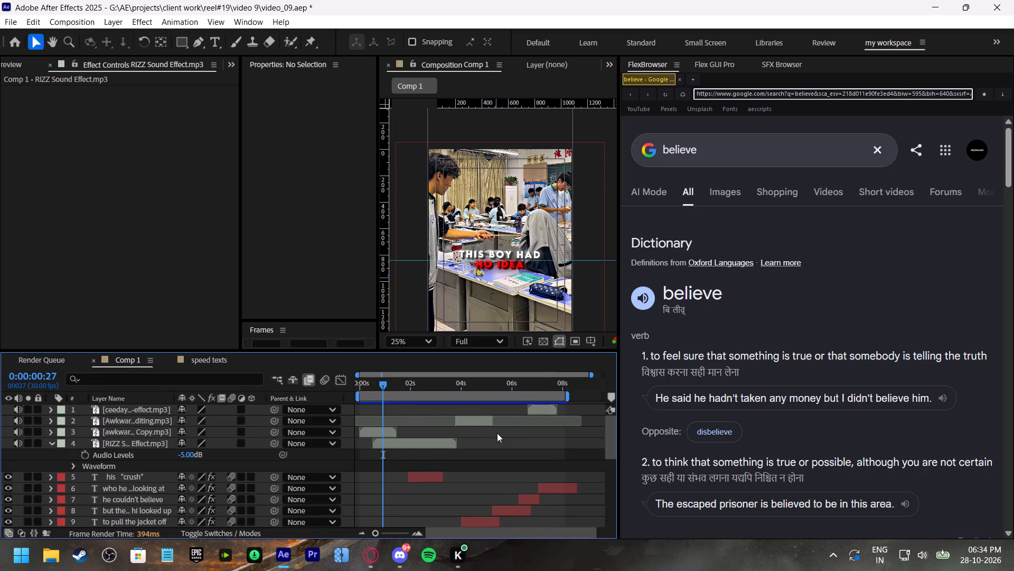
pyautogui.keyDown('shift'); pyautogui.scroll(-2, 499, 439); pyautogui.keyUp('shift')
pyautogui.click(524, 380)
pyautogui.press('space')
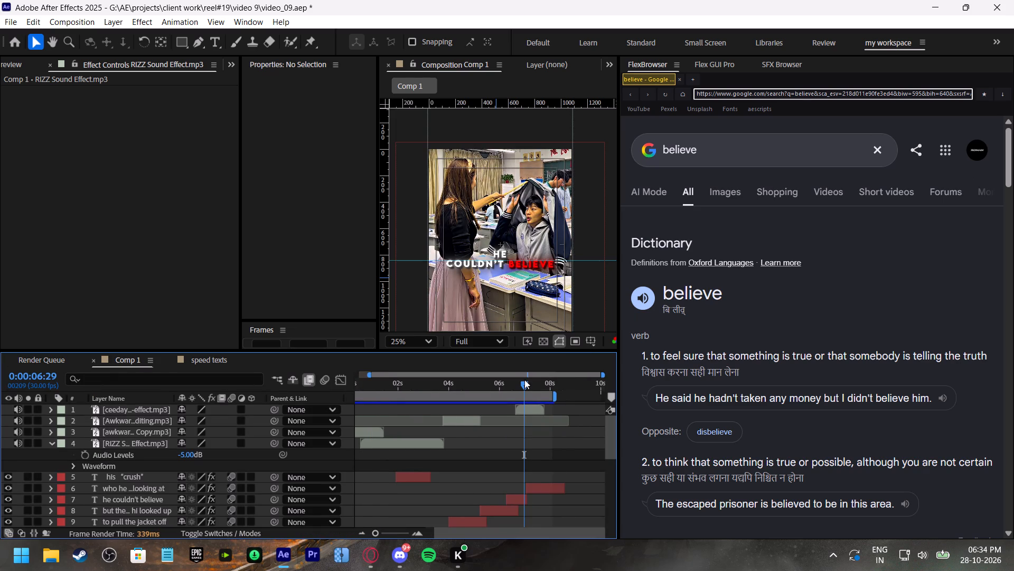
pyautogui.moveTo(534, 383); pyautogui.dragTo(543, 388)
pyautogui.scroll(-5, 548, 430)
pyautogui.press('space')
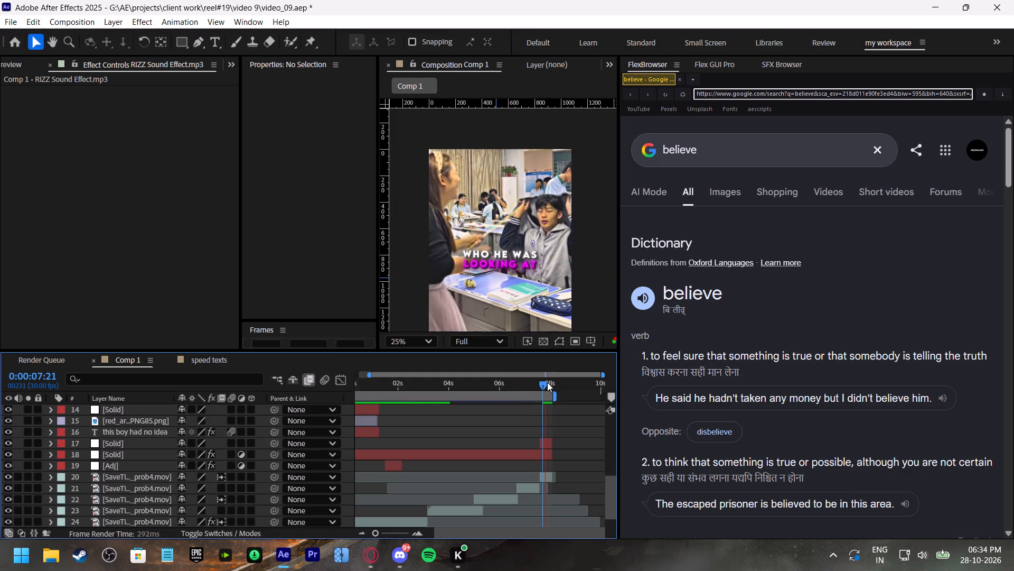
pyautogui.click(547, 382)
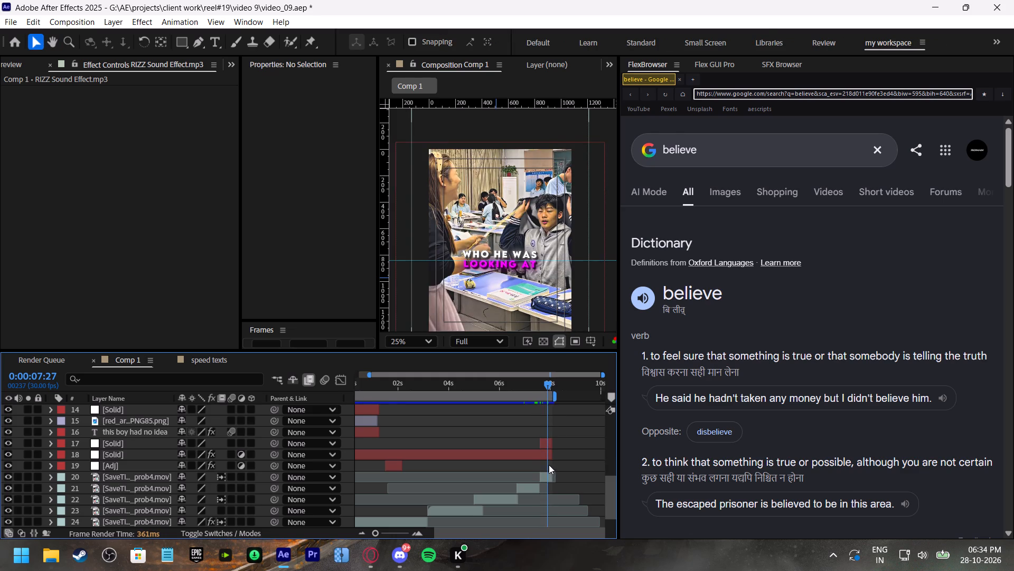
pyautogui.click(535, 387)
pyautogui.press('space')
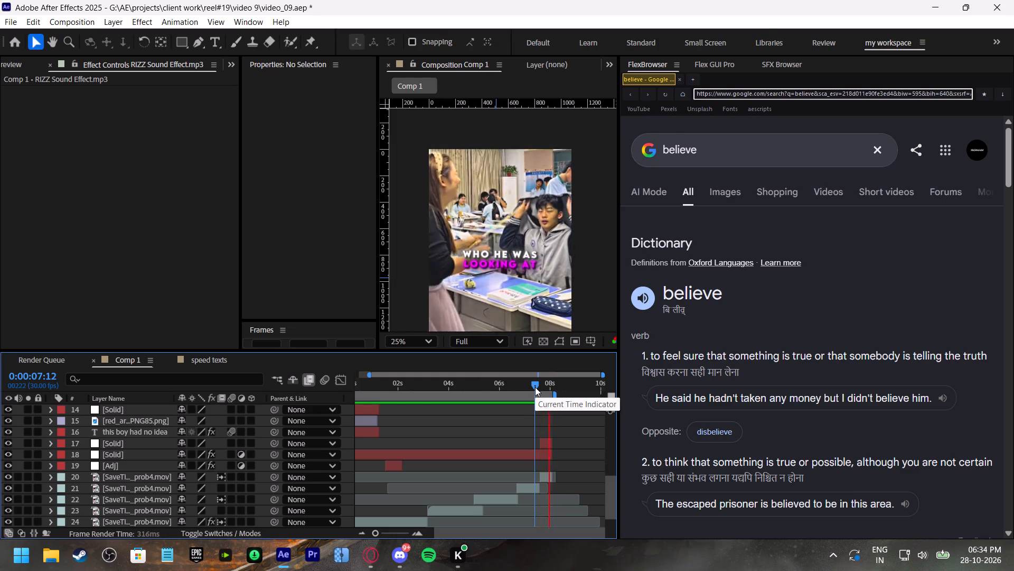
pyautogui.click(535, 387)
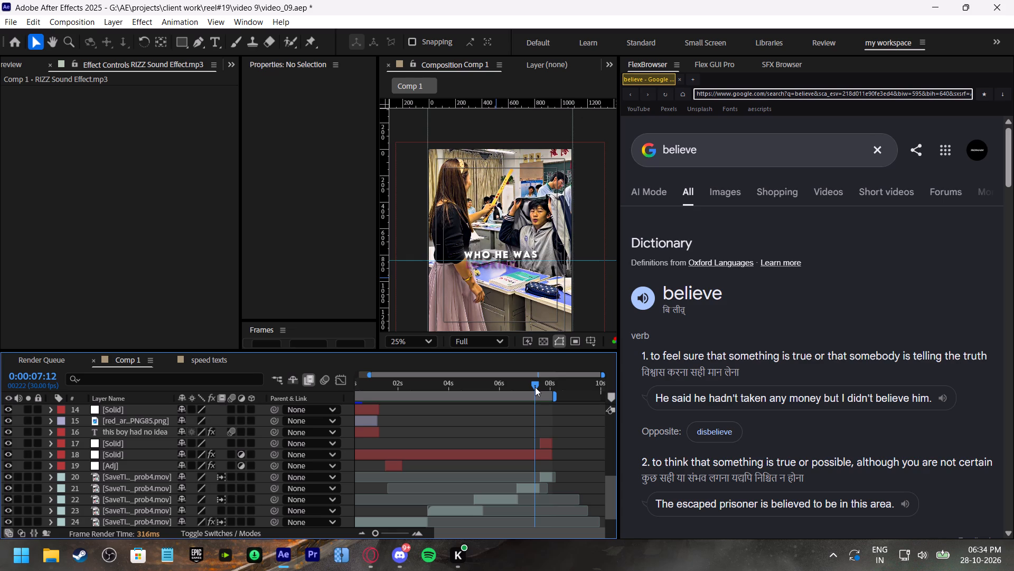
# Time-stretch the final video clip on layer 20 to a stretch factor of 250.
pyautogui.click(545, 476)
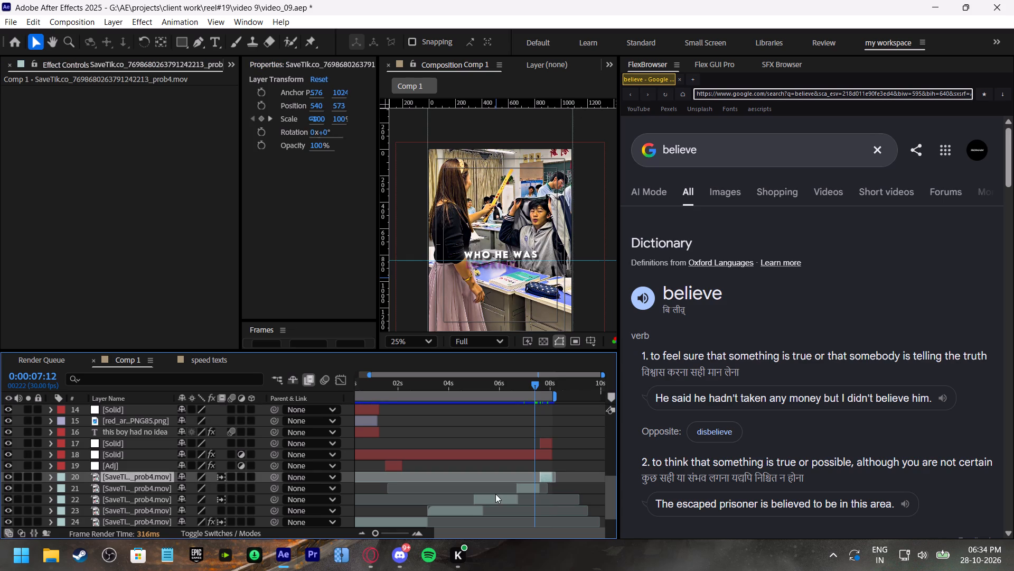
pyautogui.rightClick(545, 476)
pyautogui.click(574, 163)
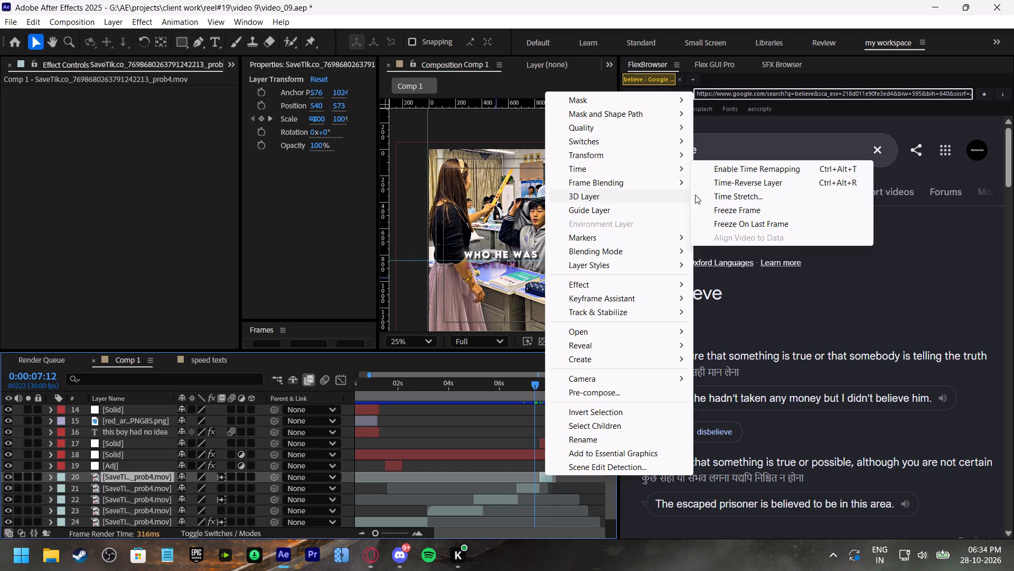
pyautogui.click(758, 192)
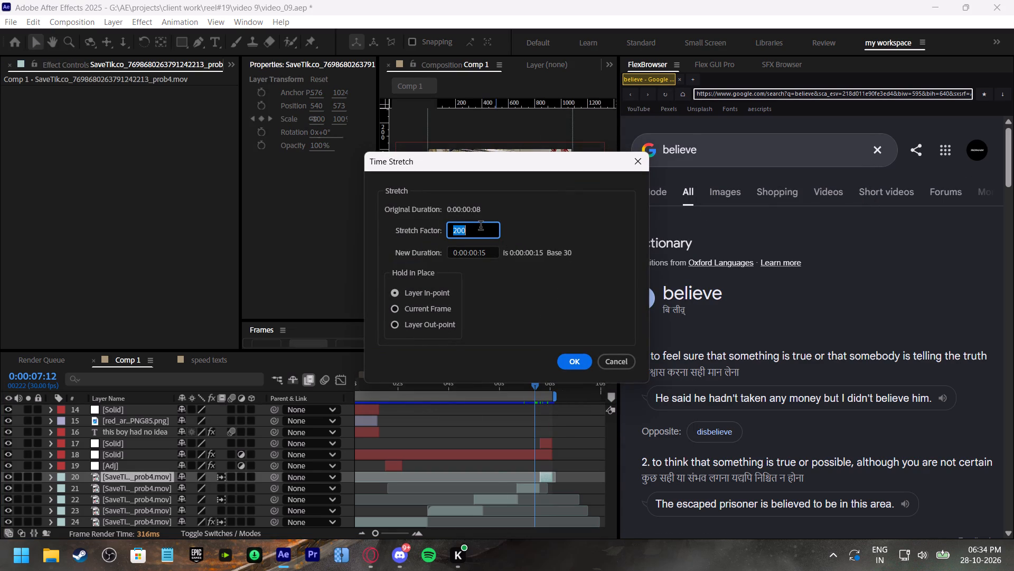
pyautogui.write('25')
pyautogui.press('0')
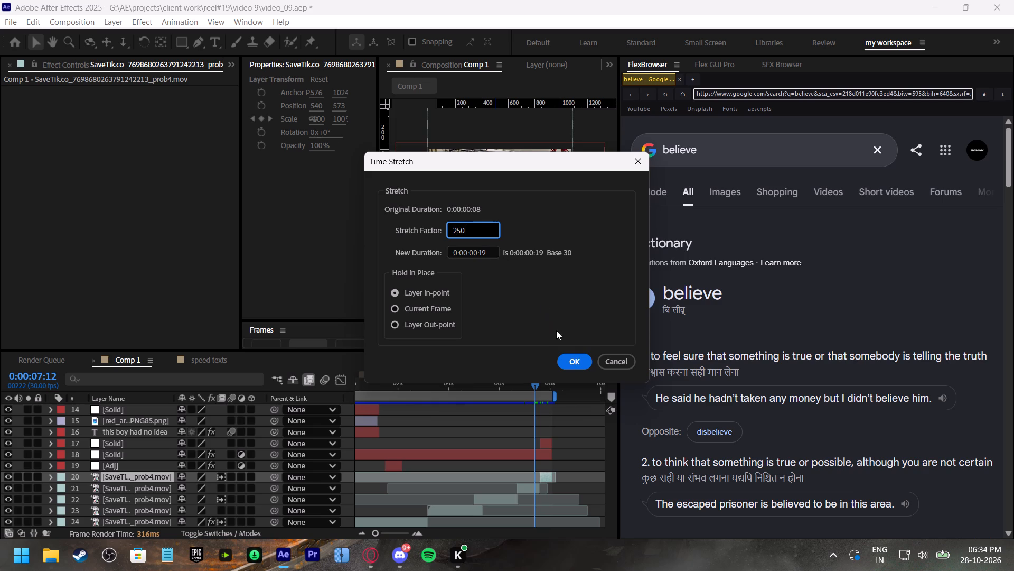
pyautogui.click(570, 362)
# Find the stretched final clip's last frame and end the work area at 0:00:08:06.
pyautogui.moveTo(548, 386); pyautogui.dragTo(556, 398)
pyautogui.moveTo(557, 398); pyautogui.dragTo(564, 406)
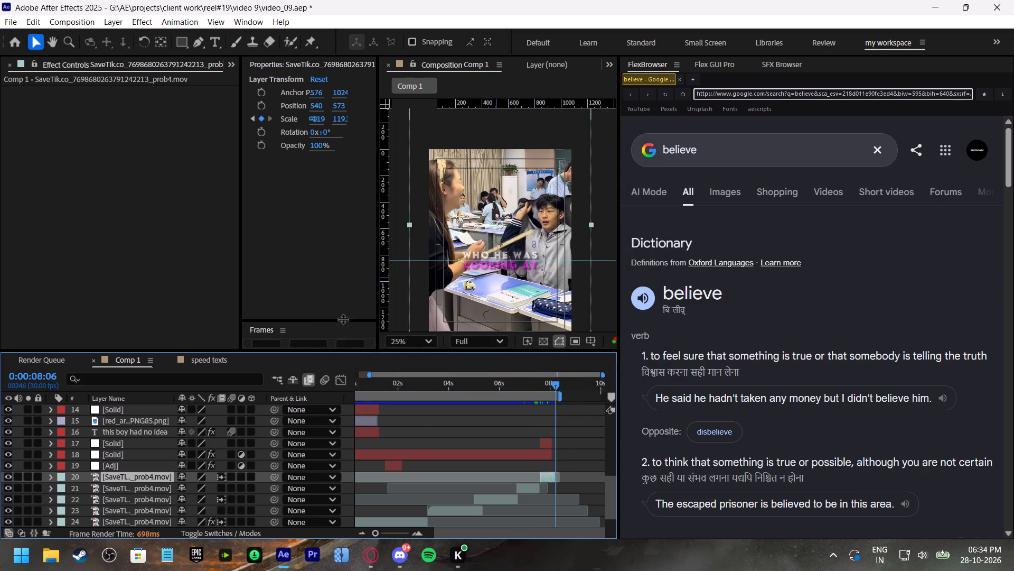
pyautogui.moveTo(343, 319); pyautogui.dragTo(350, 289)
pyautogui.click(355, 325)
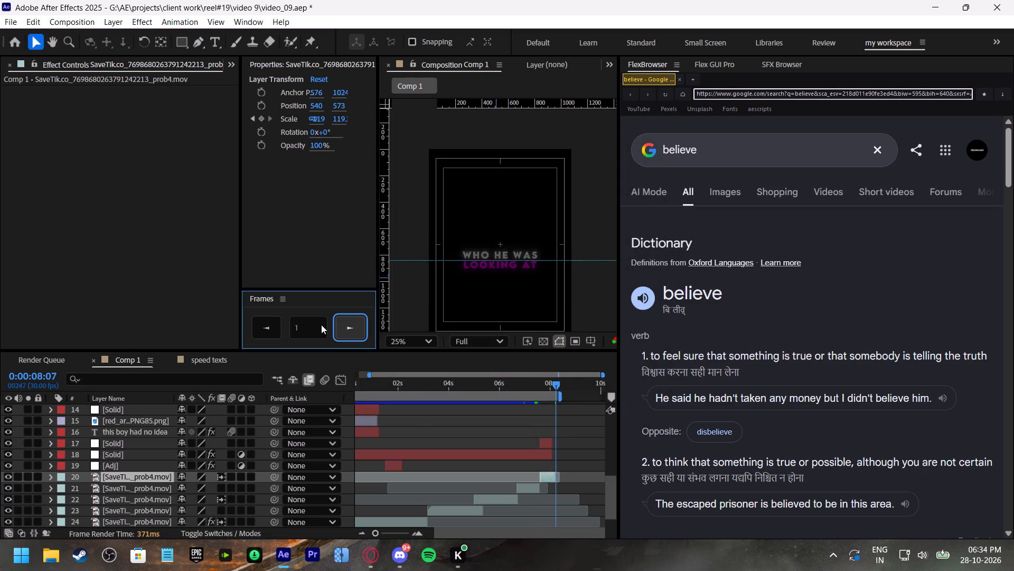
pyautogui.click(276, 324)
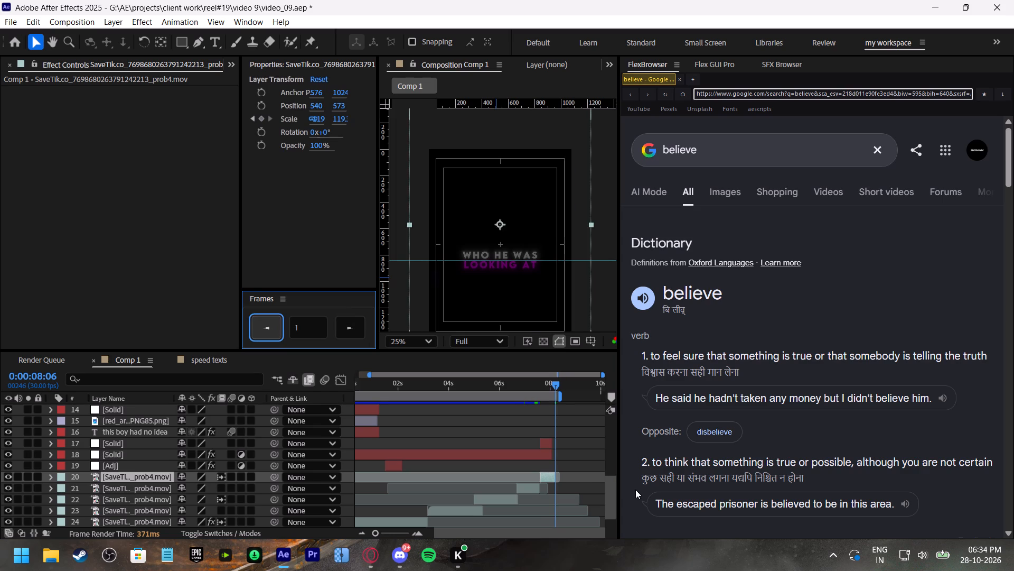
pyautogui.moveTo(555, 481); pyautogui.dragTo(568, 484)
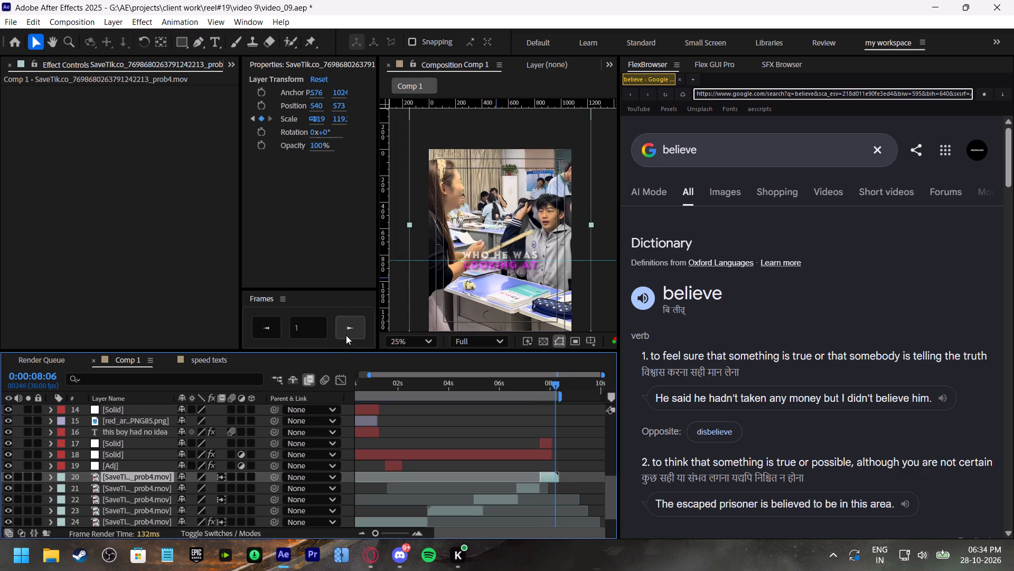
pyautogui.click(346, 326)
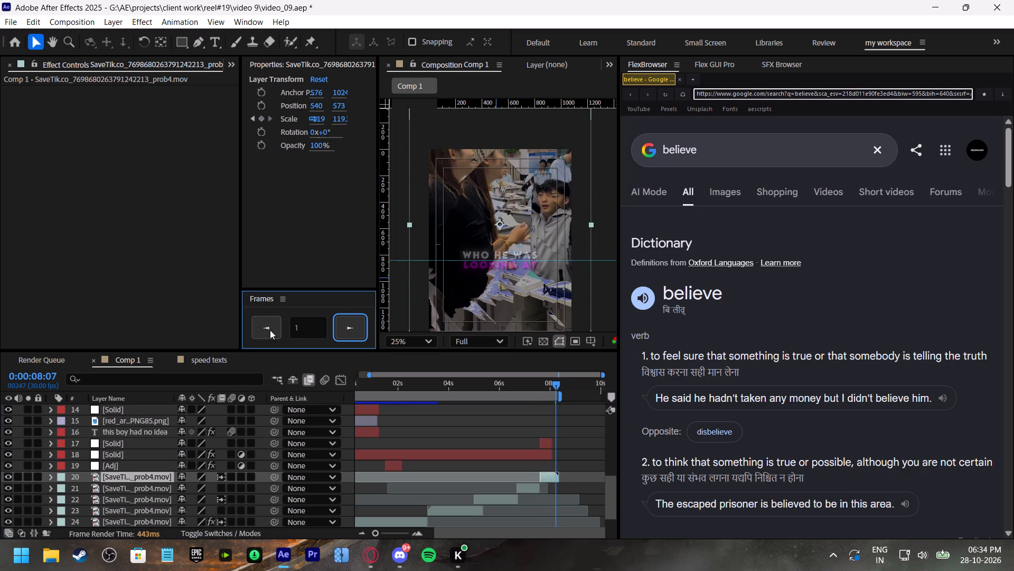
pyautogui.click(270, 330)
pyautogui.moveTo(560, 475); pyautogui.dragTo(557, 483)
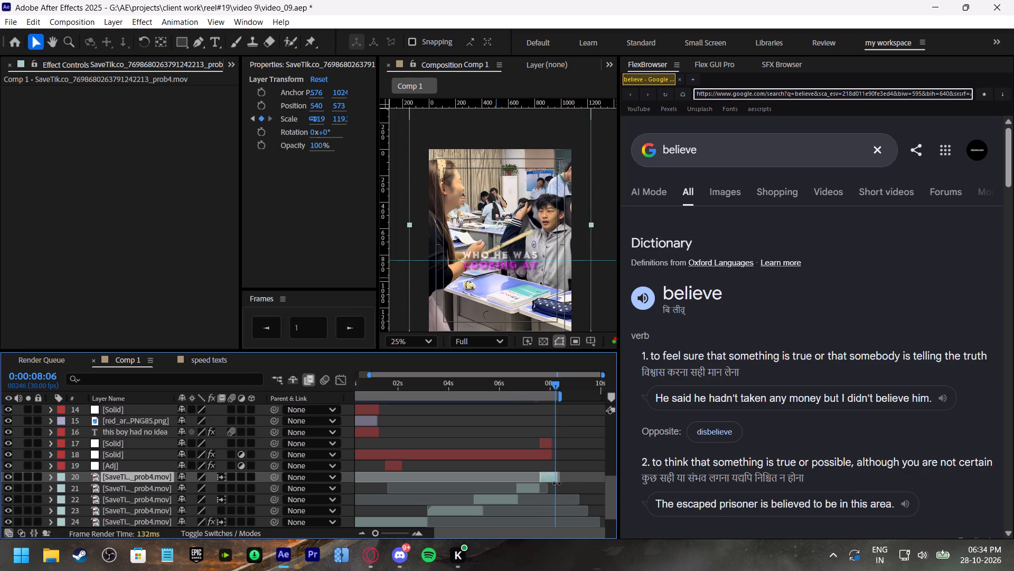
pyautogui.moveTo(557, 483); pyautogui.dragTo(556, 483)
pyautogui.press('n')
# Play back the ending from about 7 seconds to check the slowed final clip, cycling through its frame blending modes.
pyautogui.click(533, 386)
pyautogui.press('space')
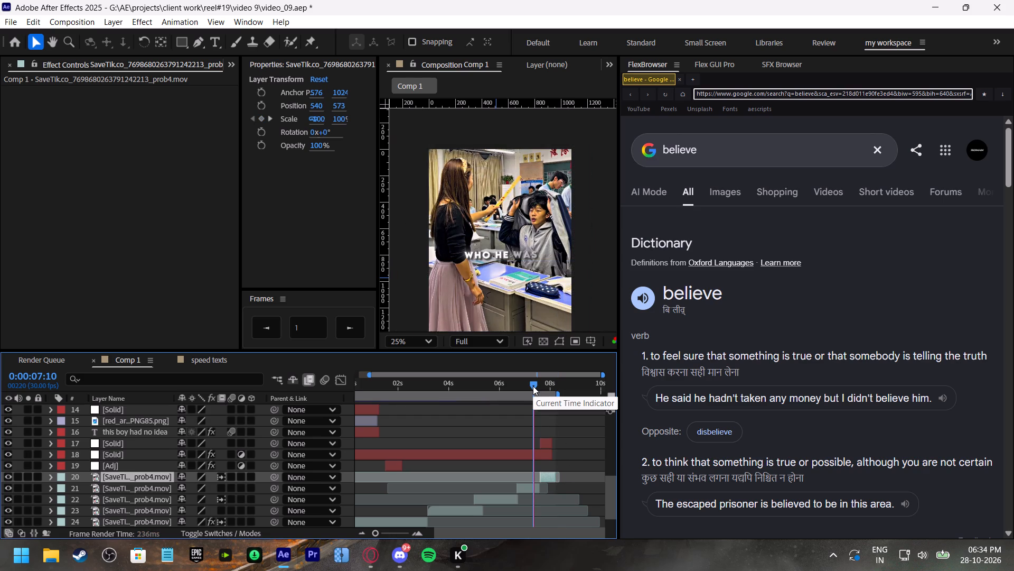
pyautogui.click(533, 386)
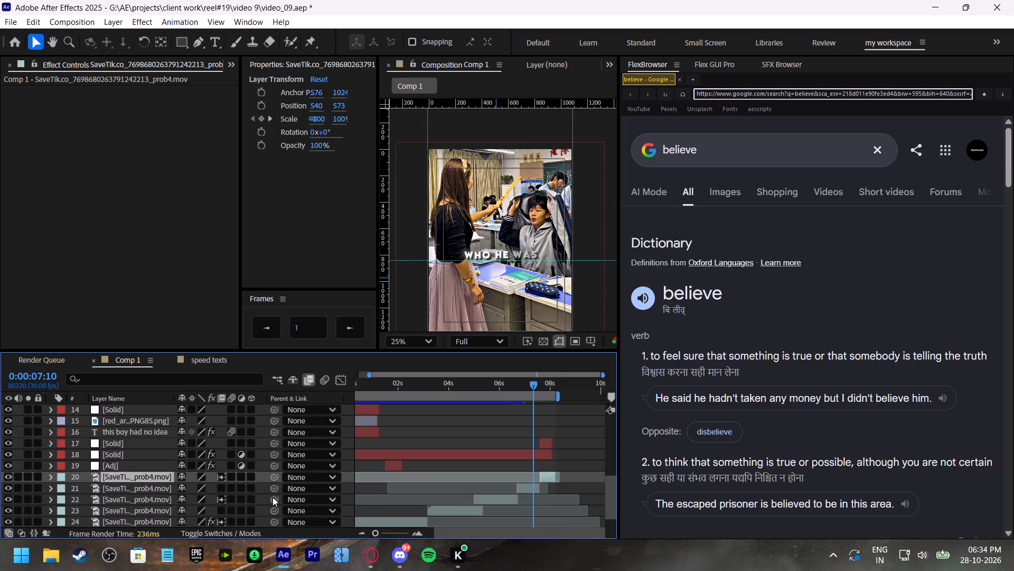
pyautogui.doubleClick(224, 478)
pyautogui.click(223, 477)
pyautogui.press('space')
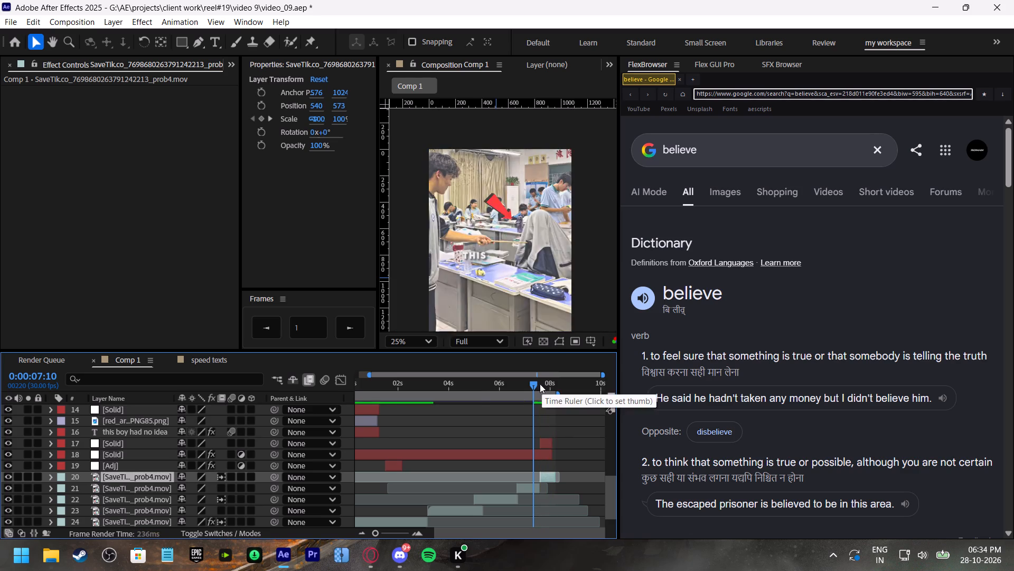
pyautogui.click(539, 384)
pyautogui.press('space')
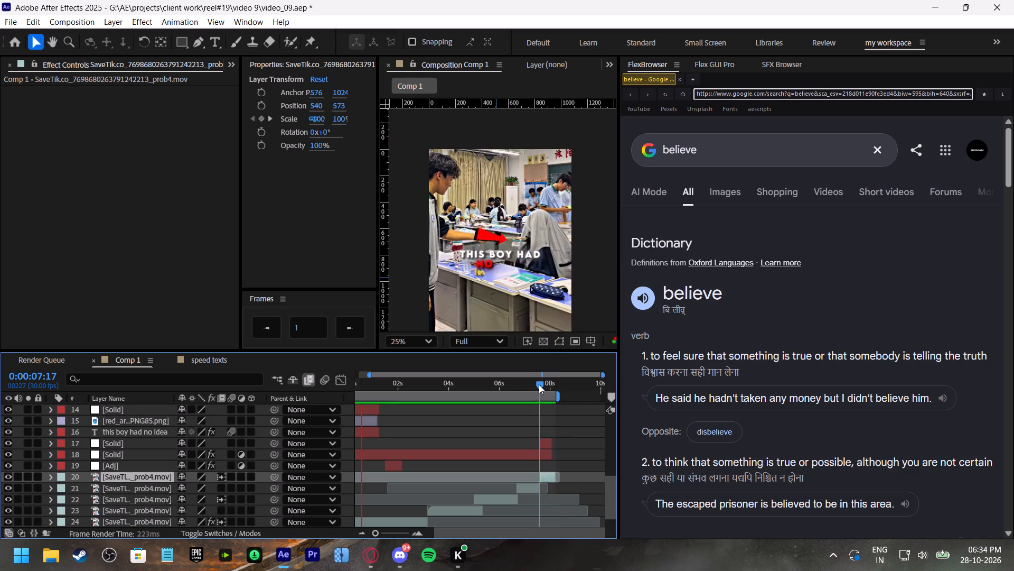
pyautogui.click(539, 384)
# Add Comp 1 to the render queue again and set its output module format to H.264.
pyautogui.hotkey('ctrl', 'm')
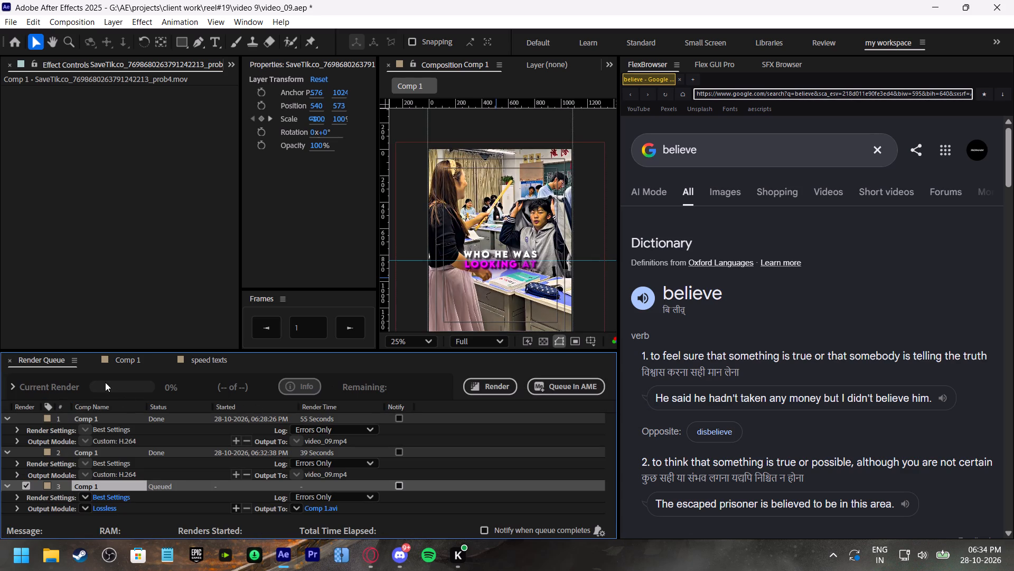
pyautogui.scroll(-4, 127, 421)
pyautogui.click(98, 510)
pyautogui.click(441, 103)
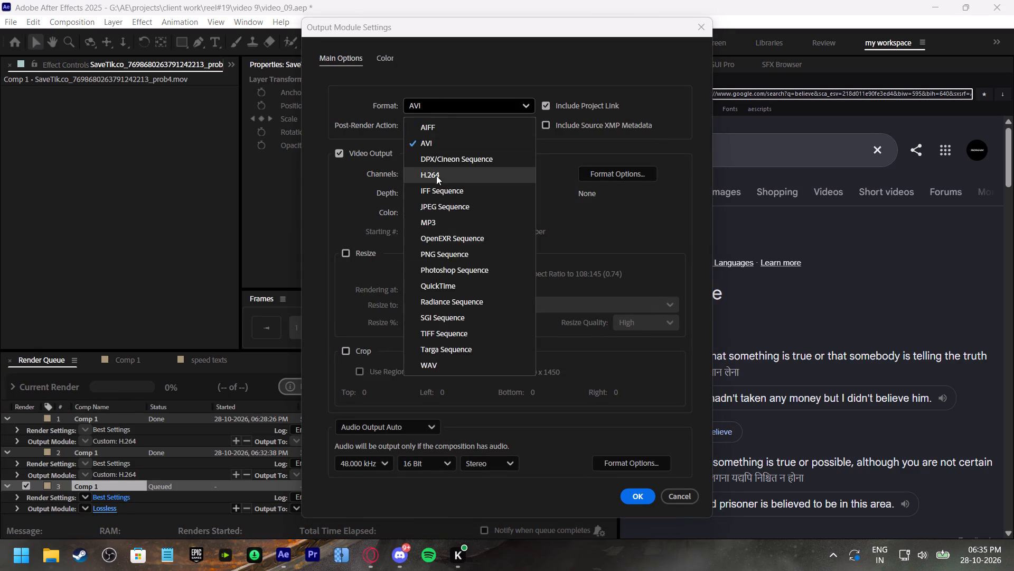
pyautogui.click(436, 176)
pyautogui.click(646, 494)
# Set the new render's output file to video_09.mp4 in the reel#19 folder, replacing the existing file.
pyautogui.click(340, 510)
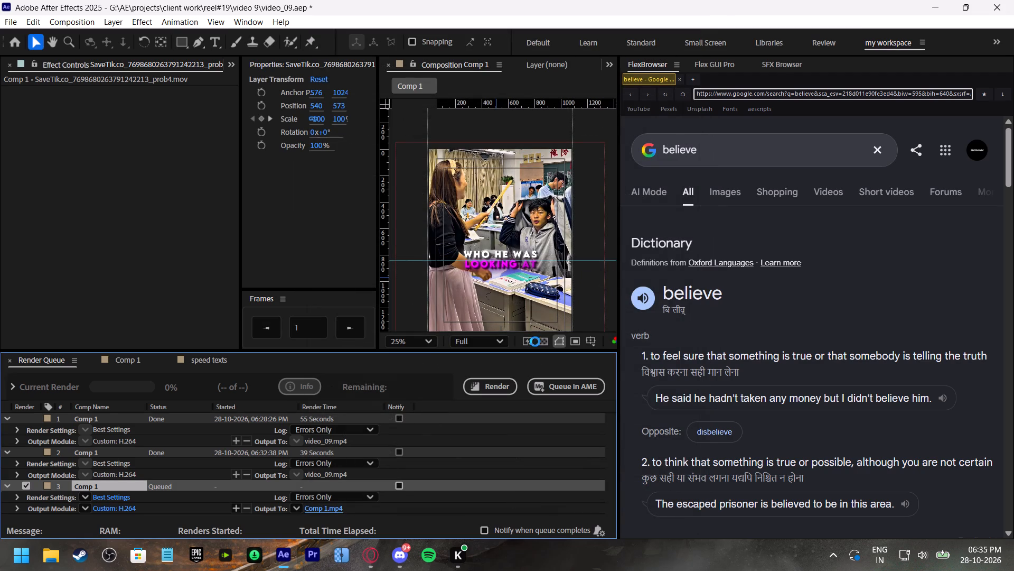
pyautogui.scroll(-8, 427, 215)
pyautogui.click(173, 219)
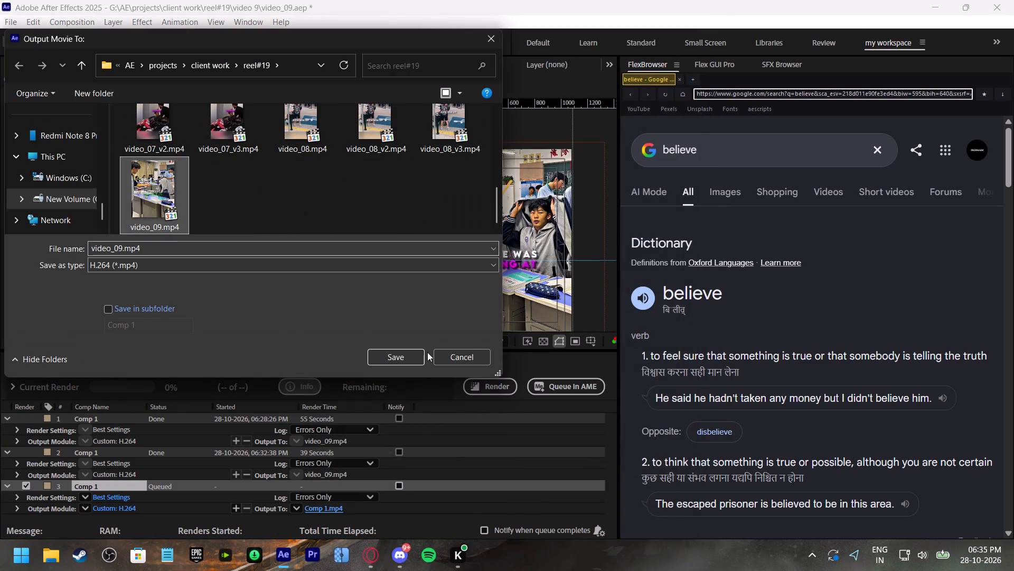
pyautogui.click(414, 357)
pyautogui.click(569, 321)
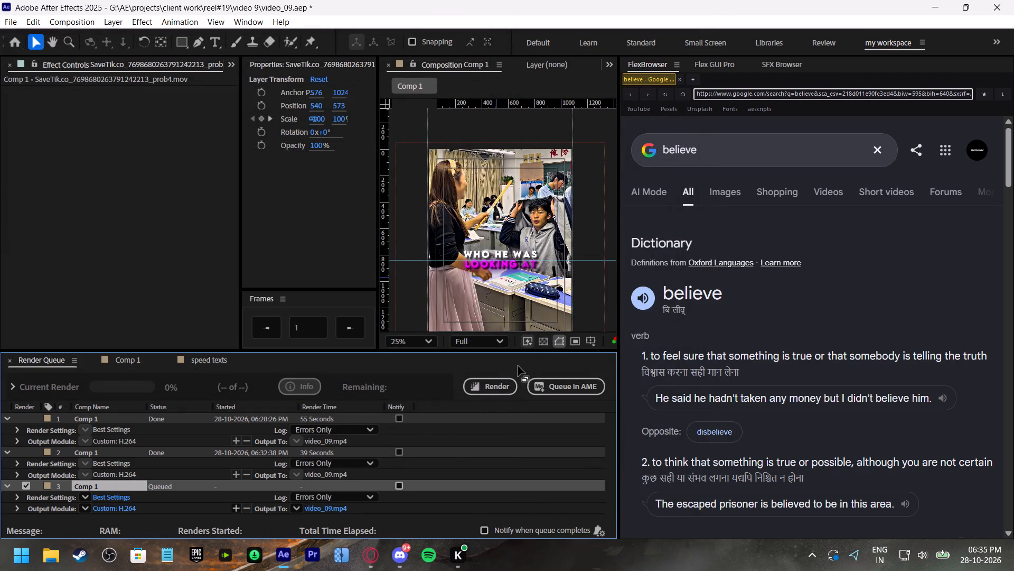
# Start rendering the newly queued Comp 1 and allow it to overwrite the existing file.
pyautogui.click(483, 384)
pyautogui.press('Return')
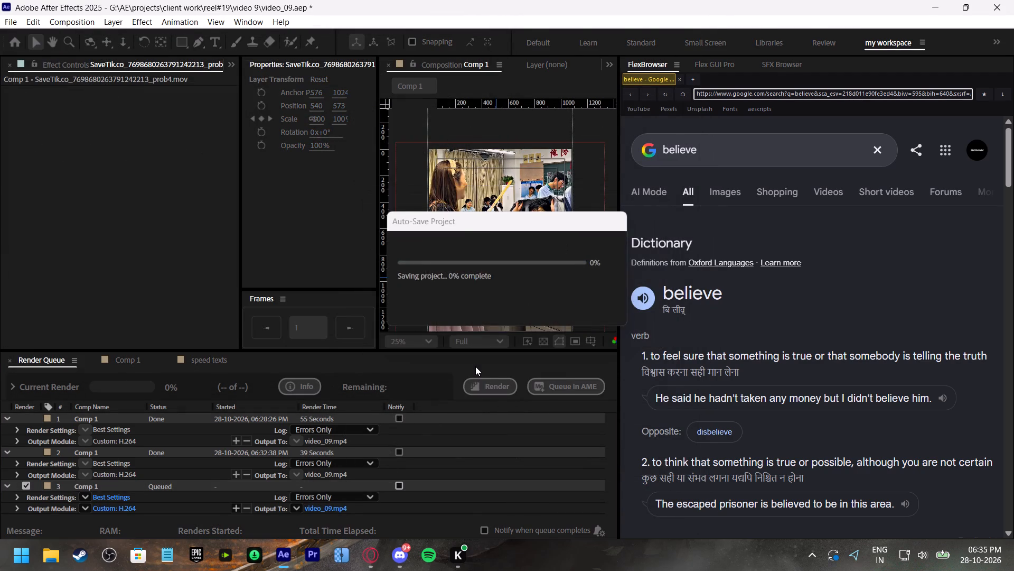
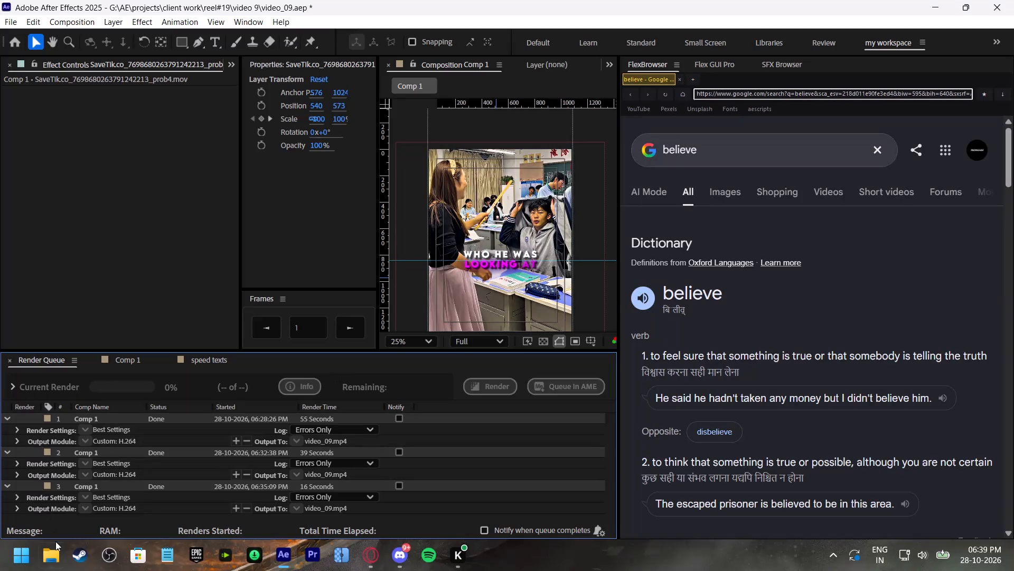
# Open the rendered video_09.mp4 from the recent files in File Explorer, watch it through, and return to After Effects.
pyautogui.click(56, 558)
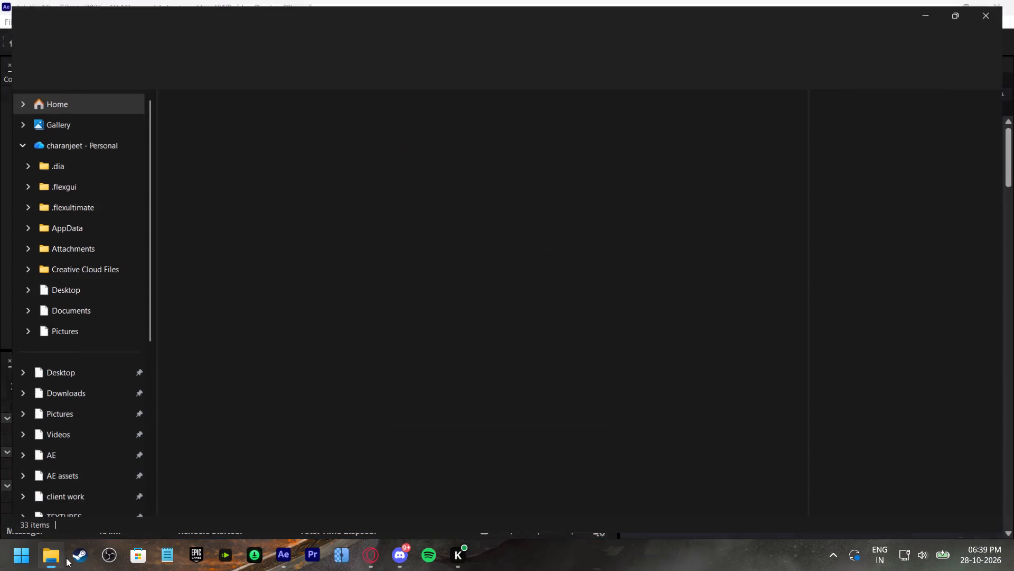
pyautogui.doubleClick(297, 402)
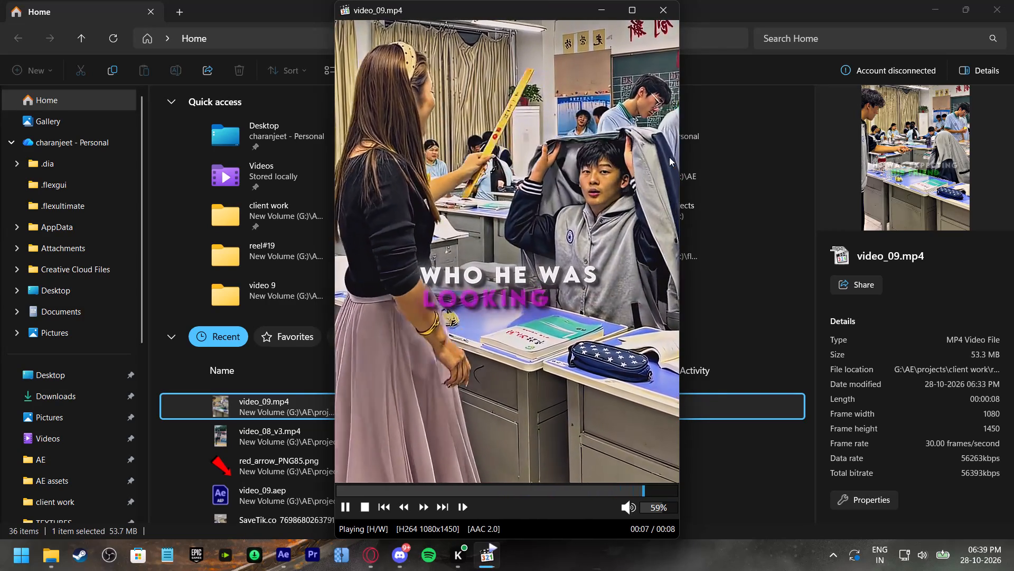
pyautogui.click(656, 13)
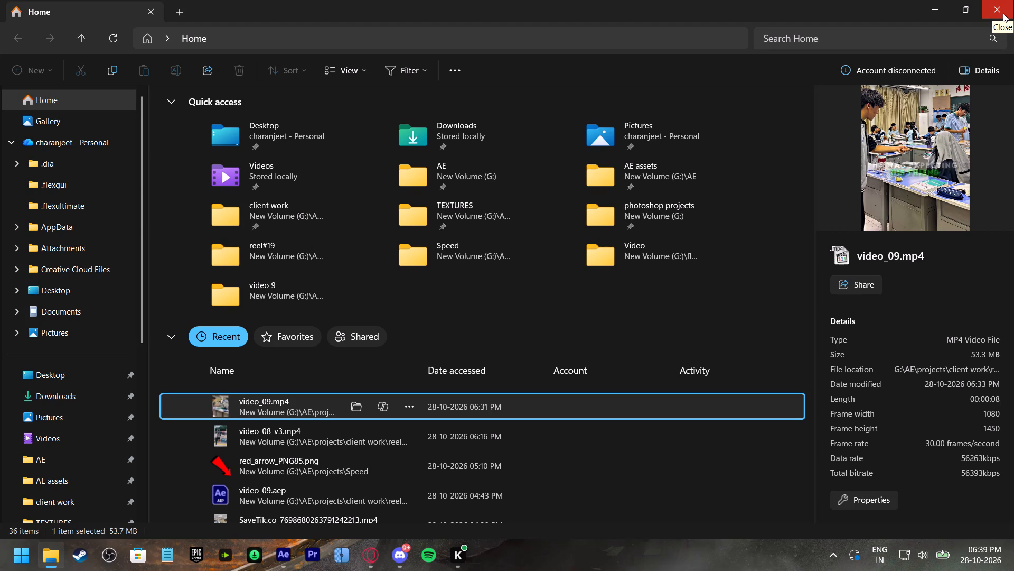
pyautogui.click(1003, 13)
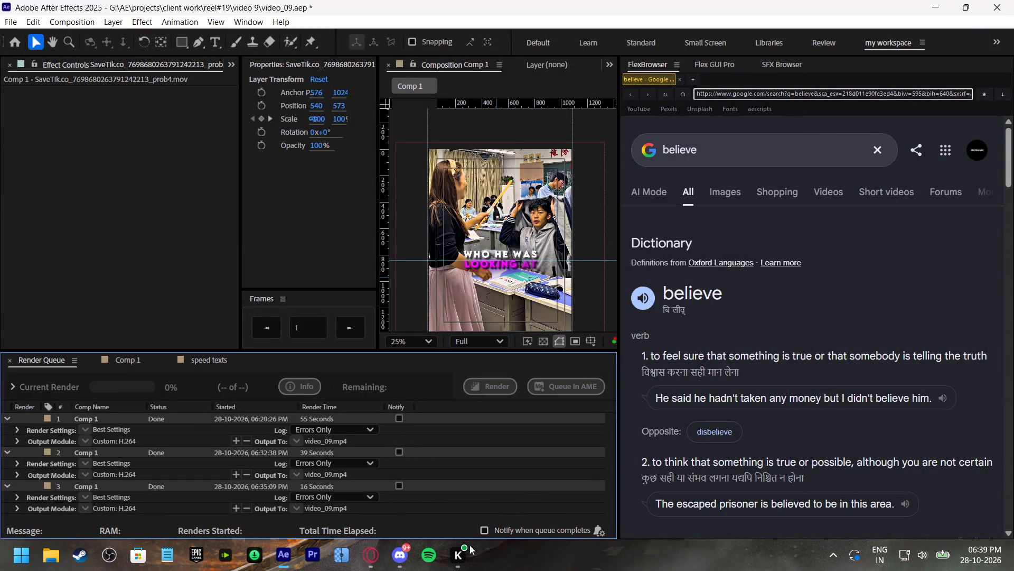
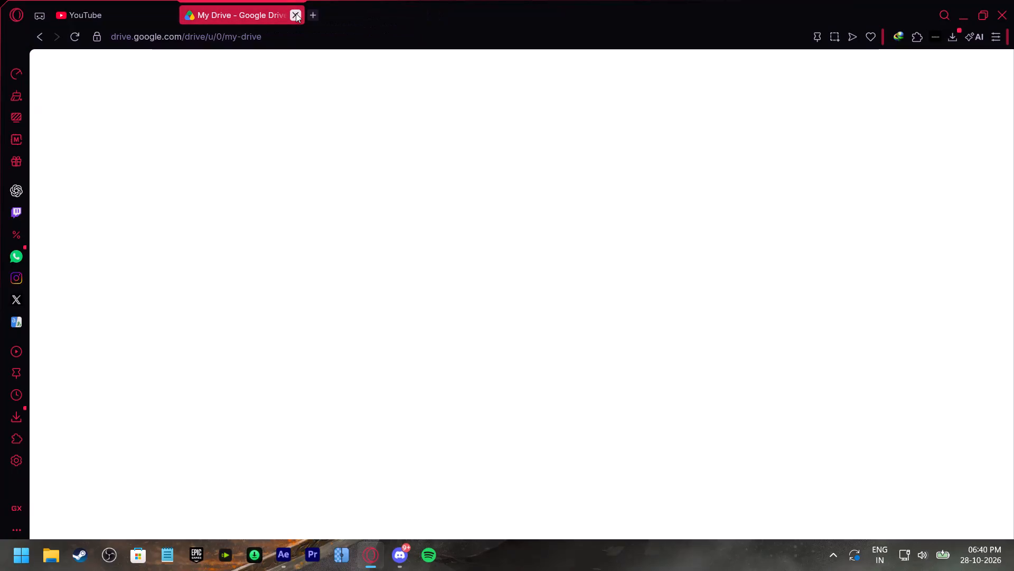
# Close the My Drive page in Opera GX, keeping YouTube open.
pyautogui.click(296, 13)
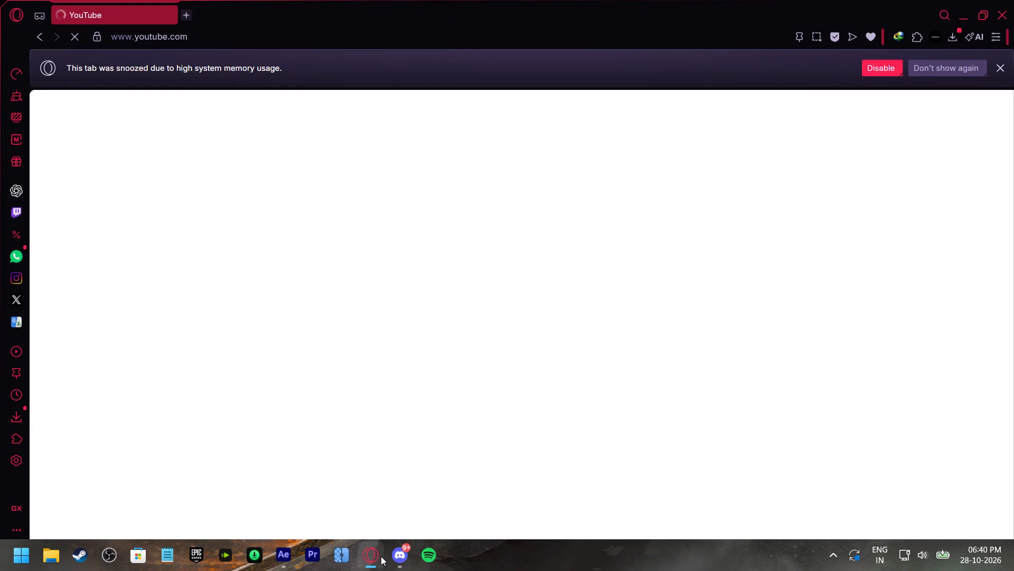
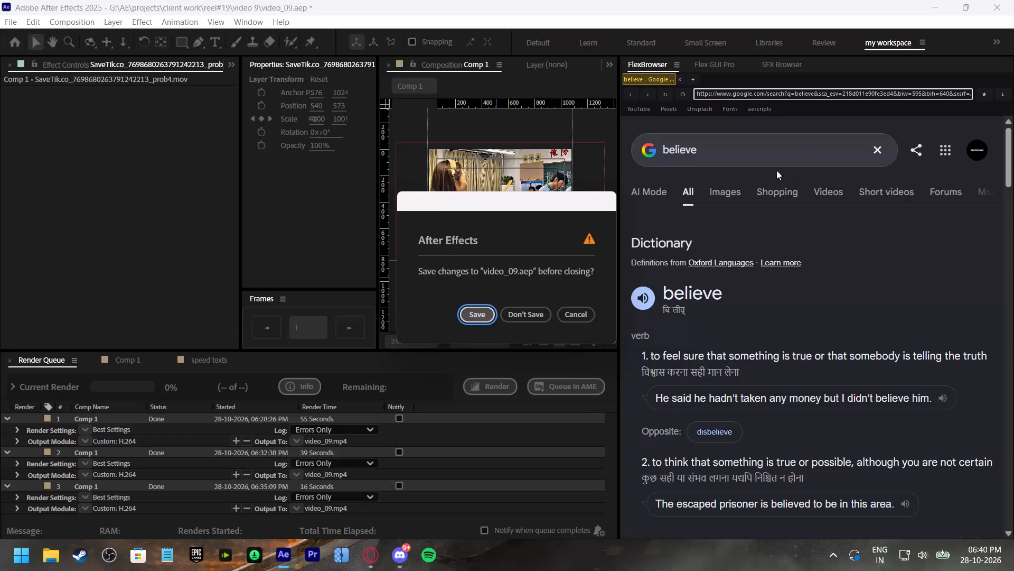
# Back out of closing After Effects and run Purge from Flex GUI Pro to free up memory.
pyautogui.click(576, 314)
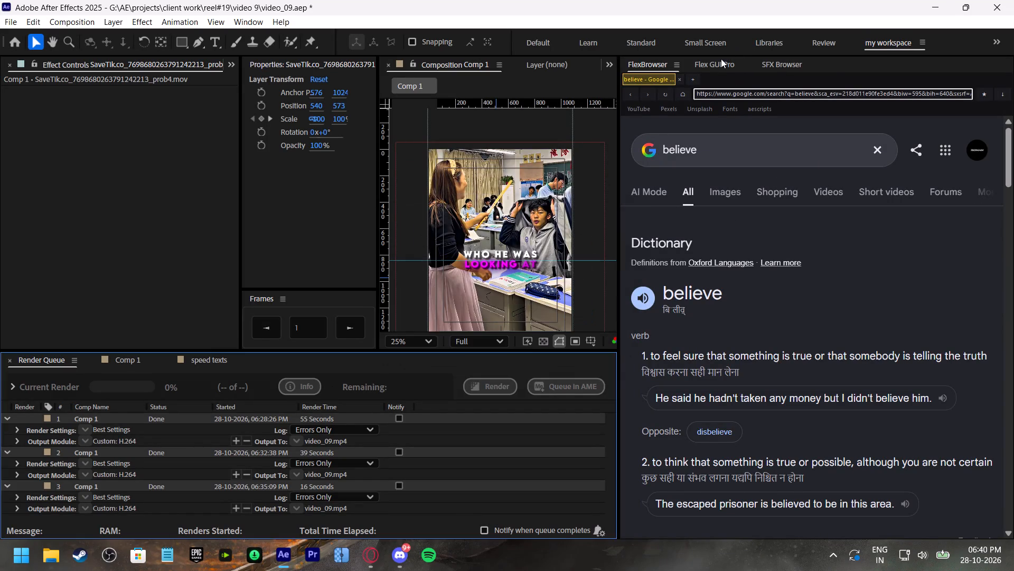
pyautogui.click(721, 59)
pyautogui.click(892, 241)
pyautogui.click(832, 334)
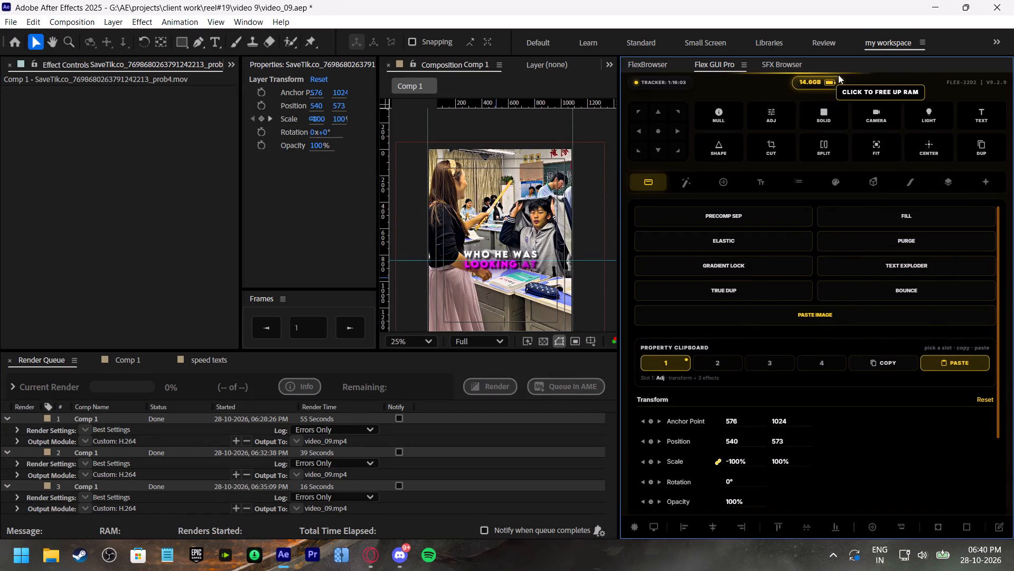
# Close After Effects, saving the changes to video_09.aep.
pyautogui.click(1013, 0)
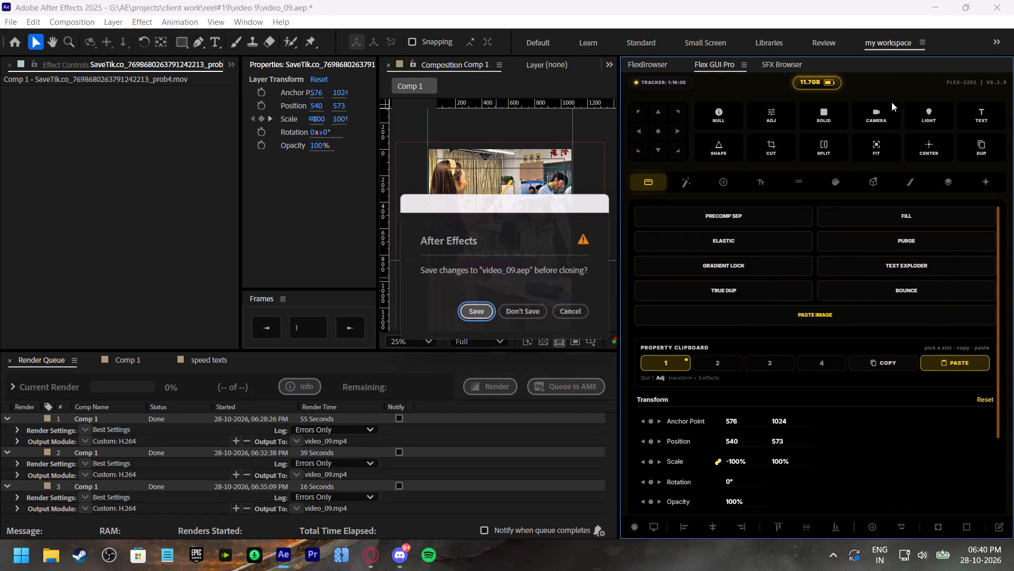
pyautogui.click(483, 312)
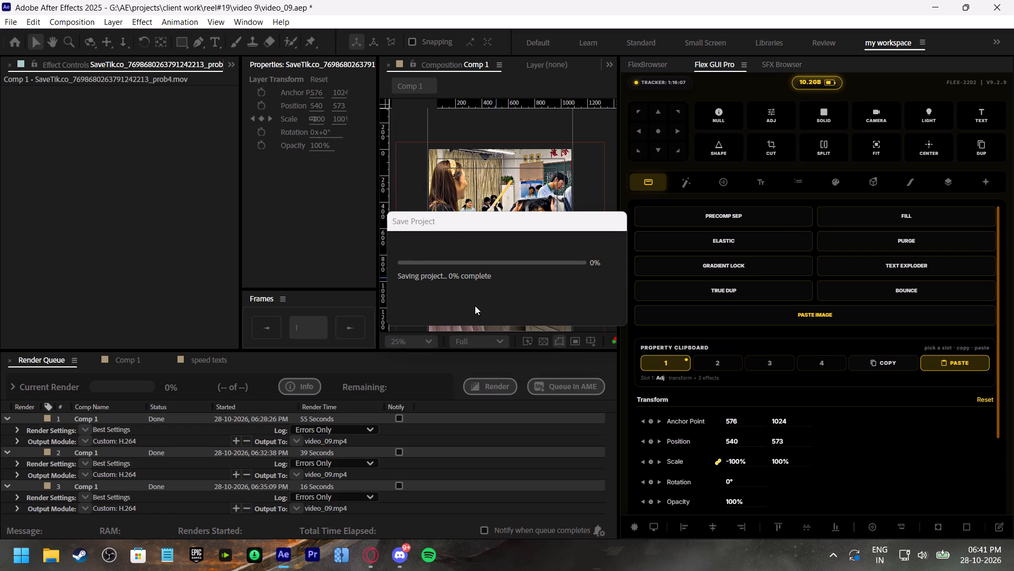
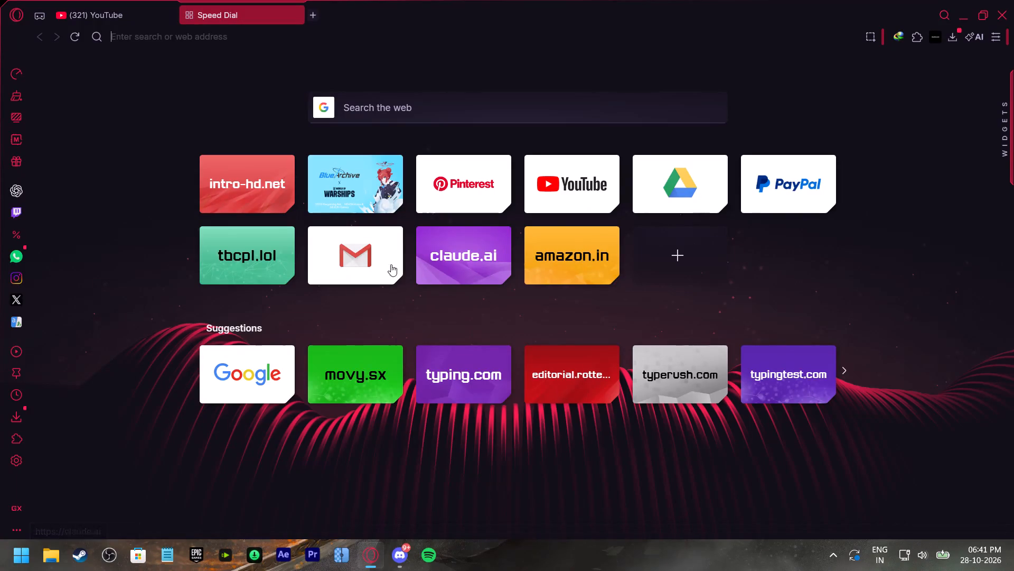
# Open Google Drive in the Opera GX browser and go to the My Drive folder.
pyautogui.click(650, 174)
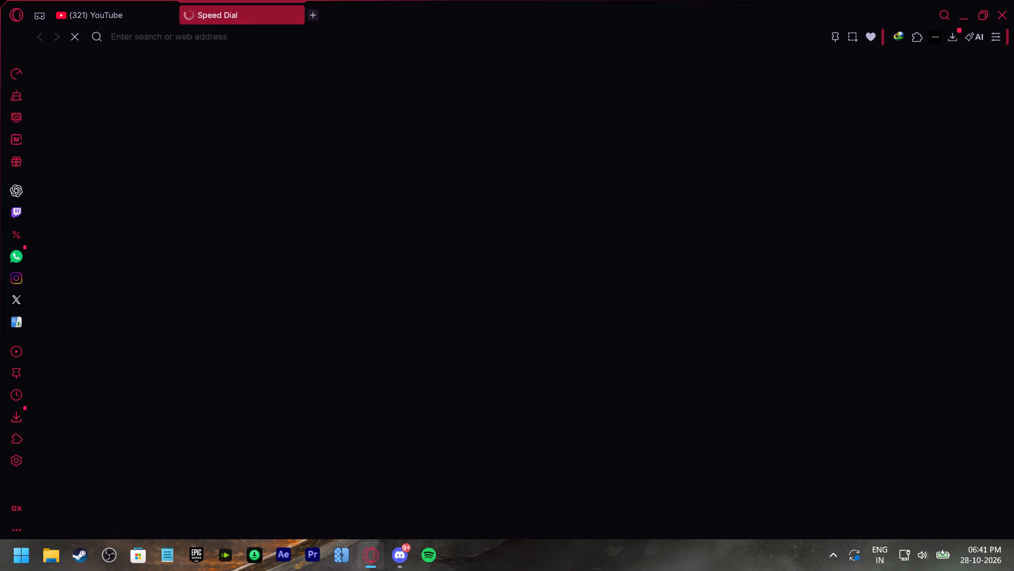
pyautogui.click(136, 22)
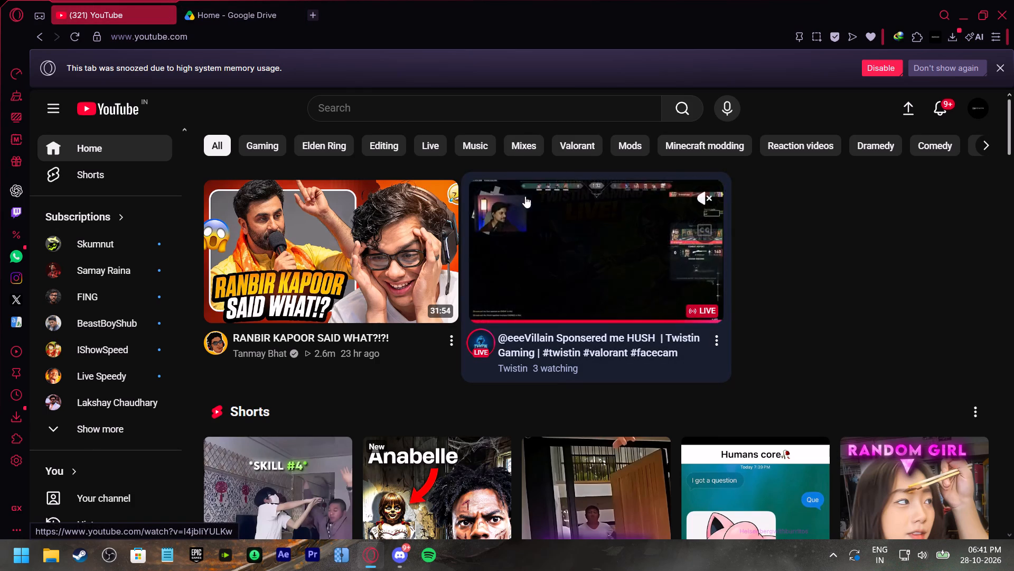
pyautogui.click(238, 6)
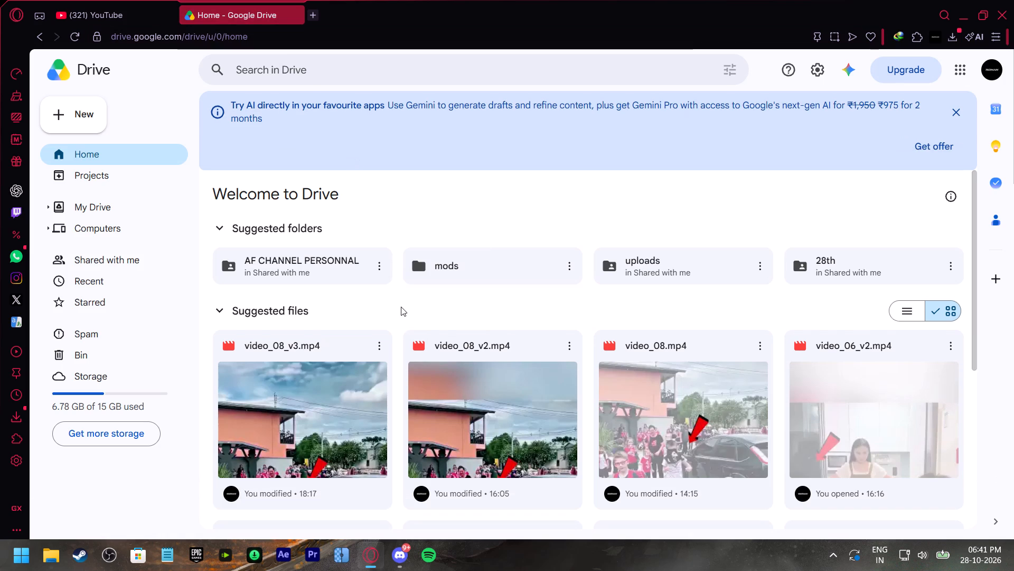
pyautogui.rightClick(401, 307)
pyautogui.click(104, 222)
pyautogui.click(115, 205)
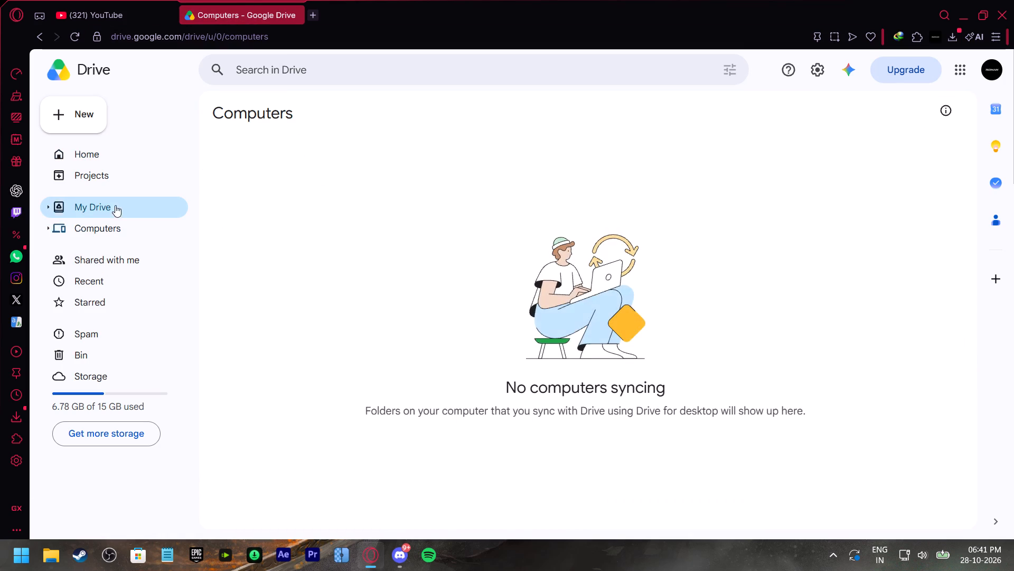
# Upload the rendered video_09.mp4 file to My Drive.
pyautogui.rightClick(597, 266)
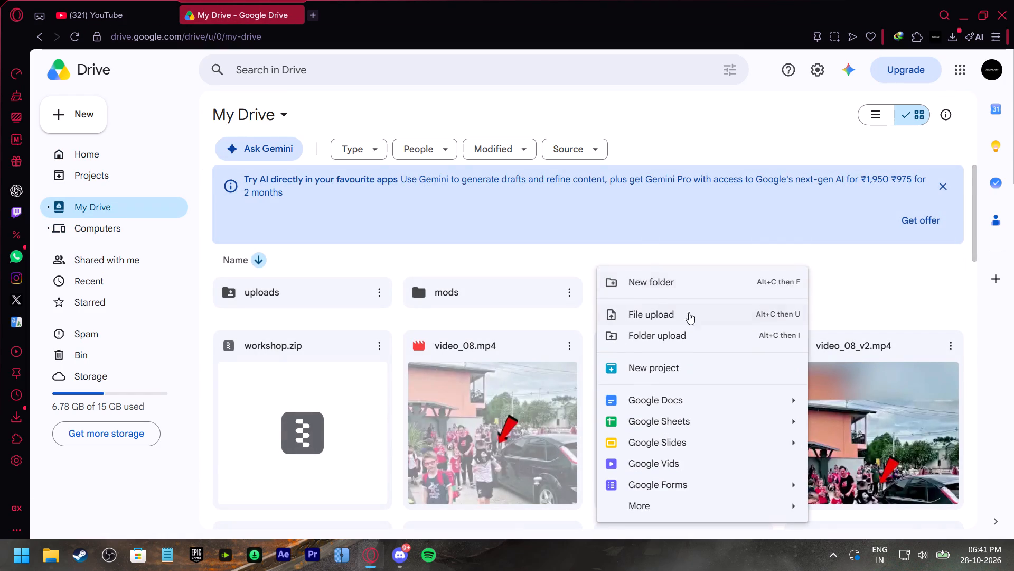
pyautogui.click(677, 317)
pyautogui.click(645, 85)
pyautogui.click(646, 73)
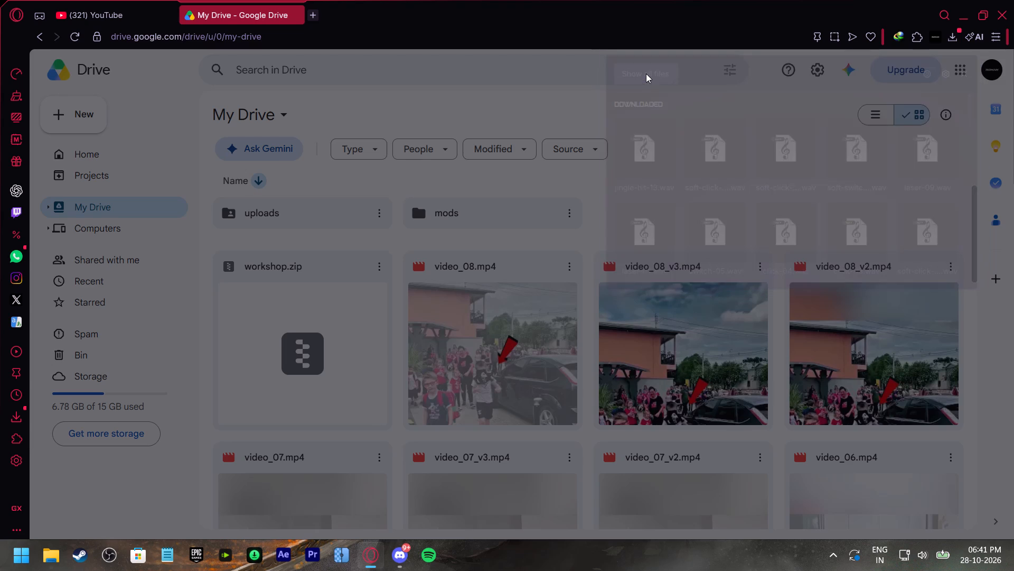
# Choose video_09.mp4 from the reel#19 folder and upload it to My Drive.
pyautogui.scroll(-2, 555, 251)
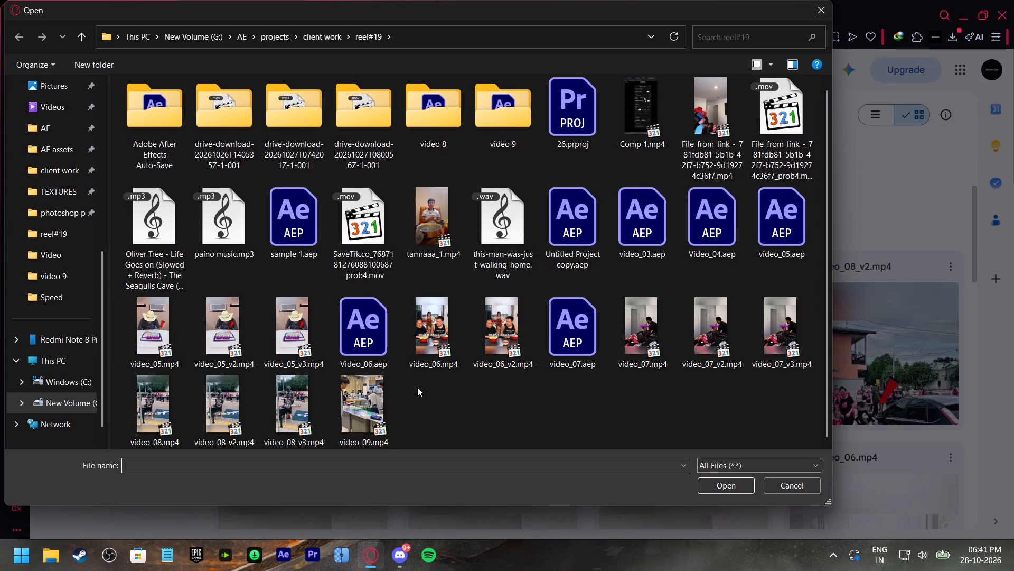
pyautogui.click(383, 400)
pyautogui.click(730, 488)
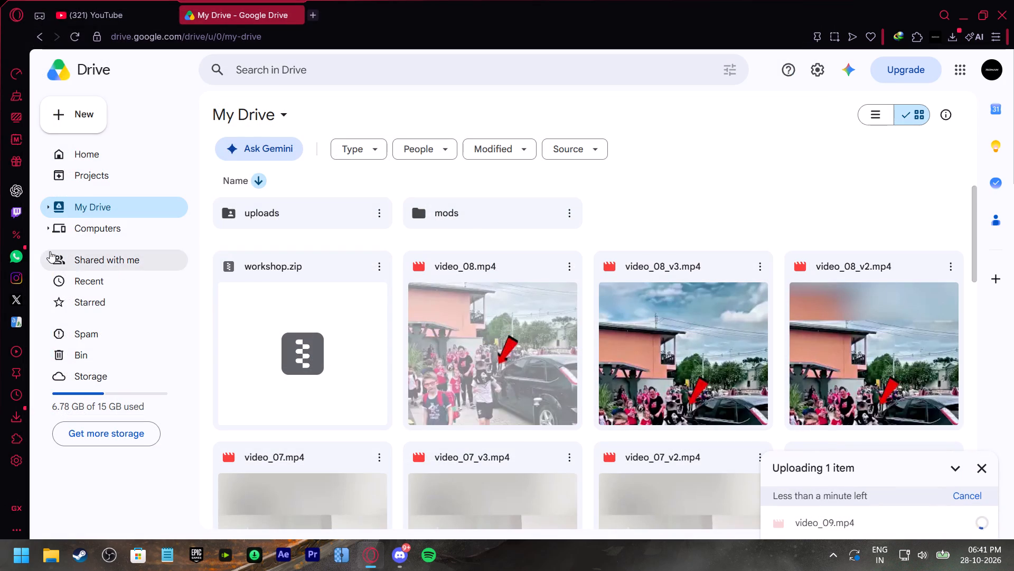
# Open WhatsApp in the browser's side view and return to My Drive.
pyautogui.click(20, 254)
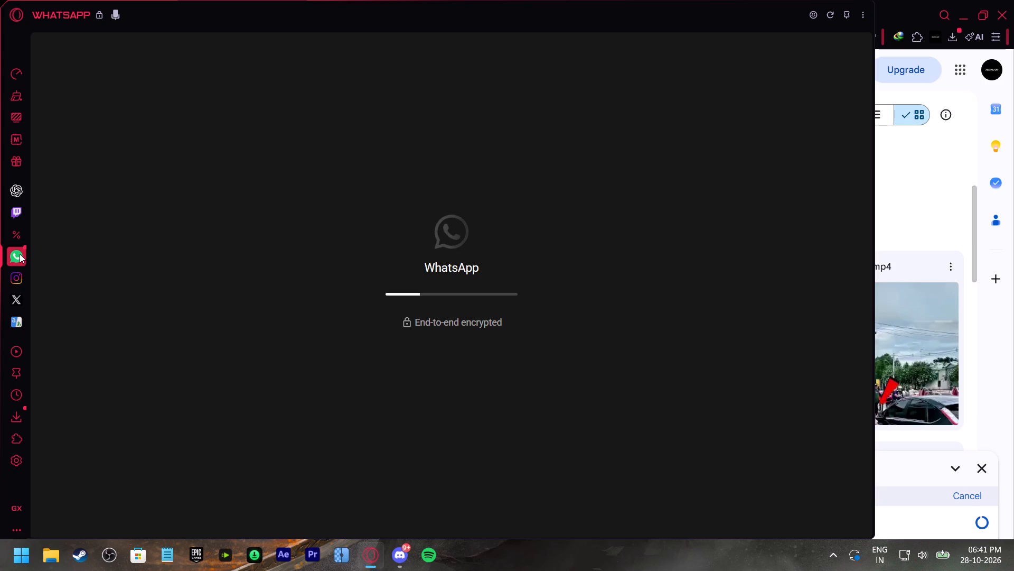
pyautogui.click(515, 0)
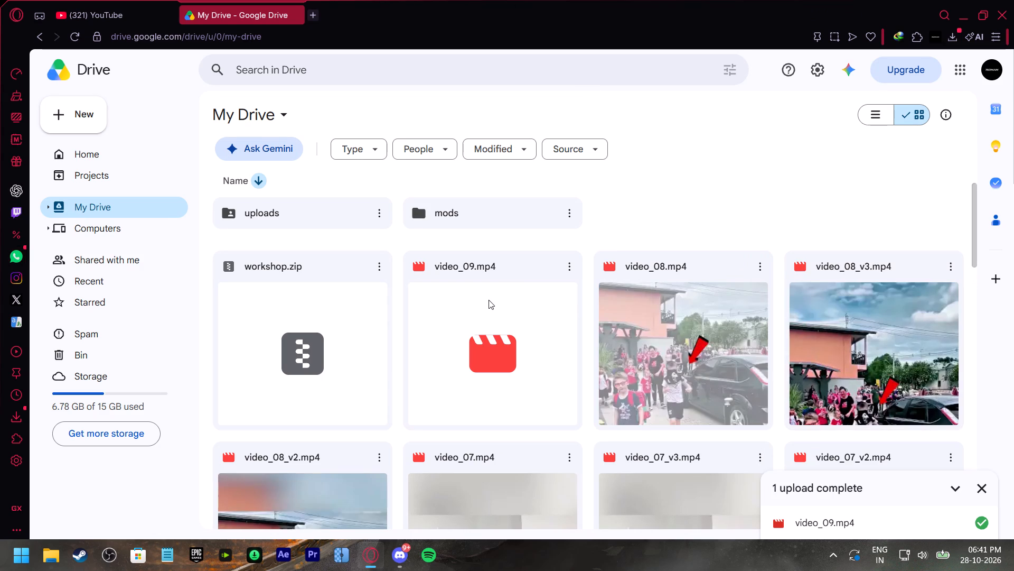
# Preview the uploaded video_09.mp4 in Drive and return to the file list.
pyautogui.doubleClick(489, 300)
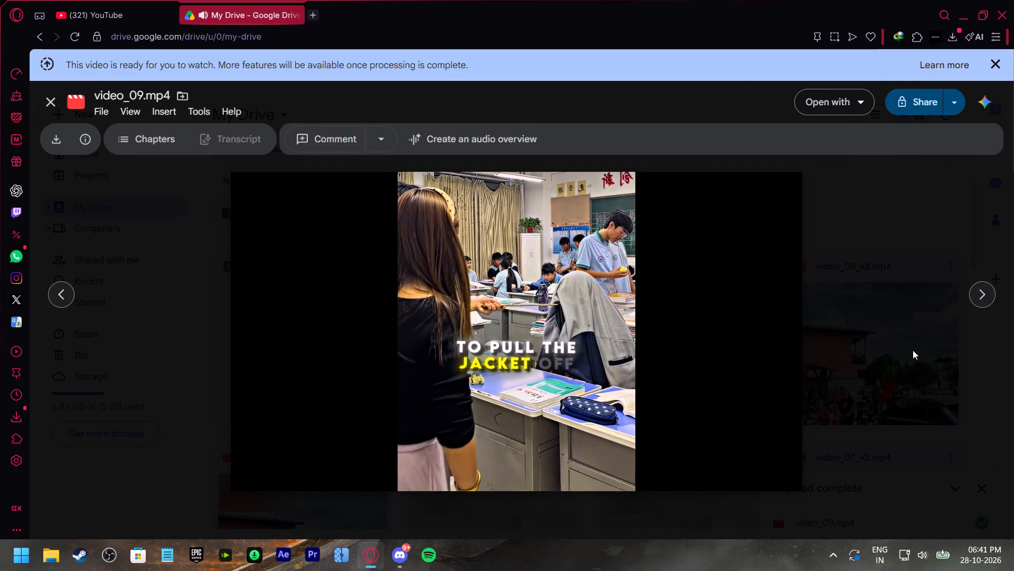
pyautogui.click(913, 350)
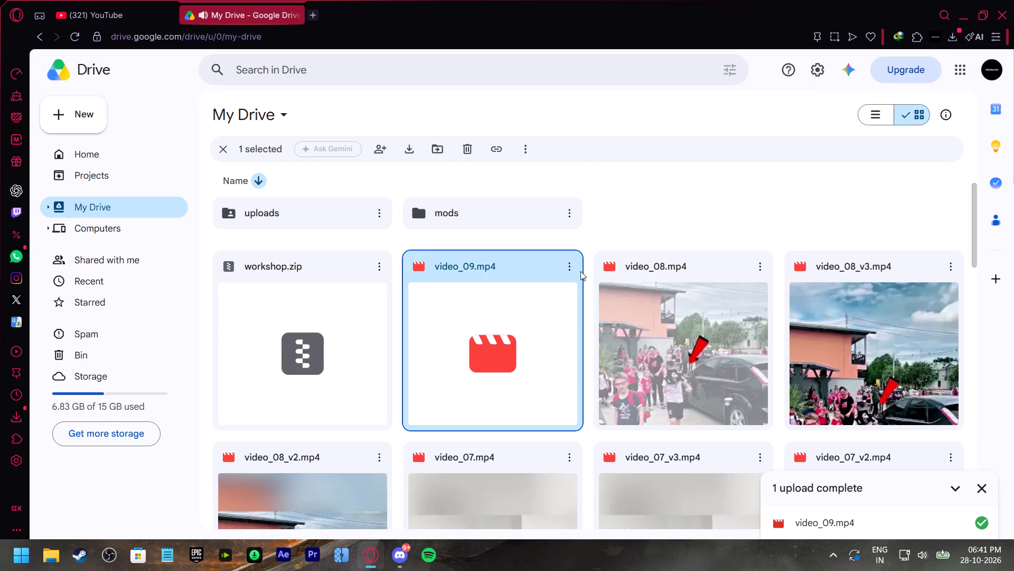
# Preview the uploaded video_09.mp4 in Drive and close the preview.
pyautogui.doubleClick(517, 310)
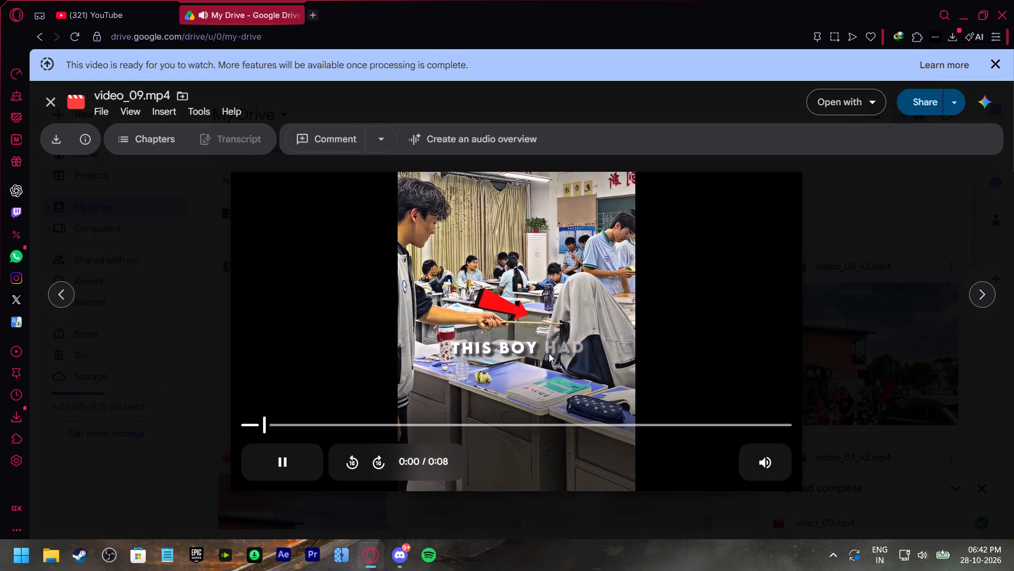
pyautogui.click(857, 335)
# Share video_09.mp4 with anyone with the link and copy its sharing link.
pyautogui.click(568, 264)
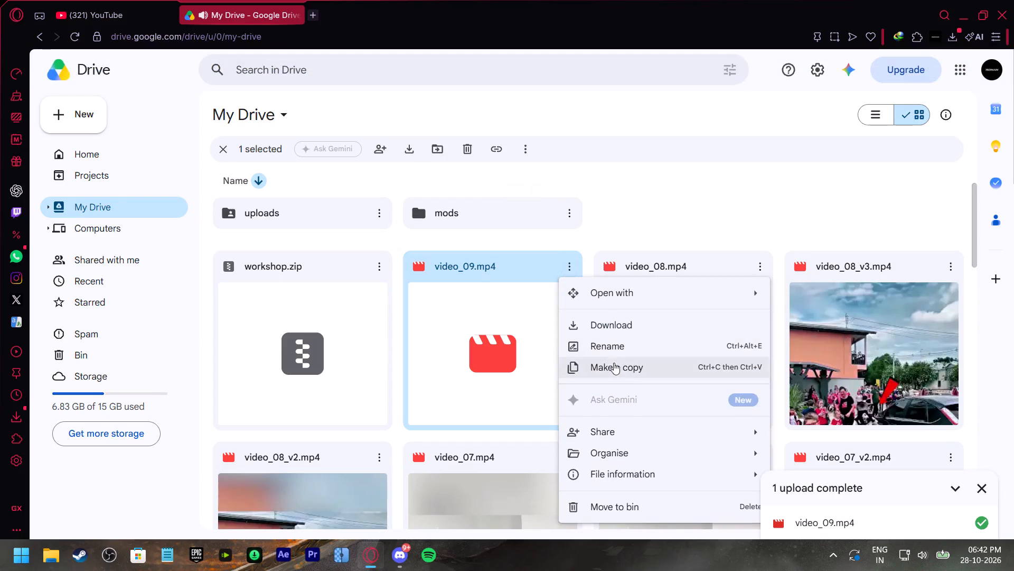
pyautogui.click(616, 434)
pyautogui.click(792, 434)
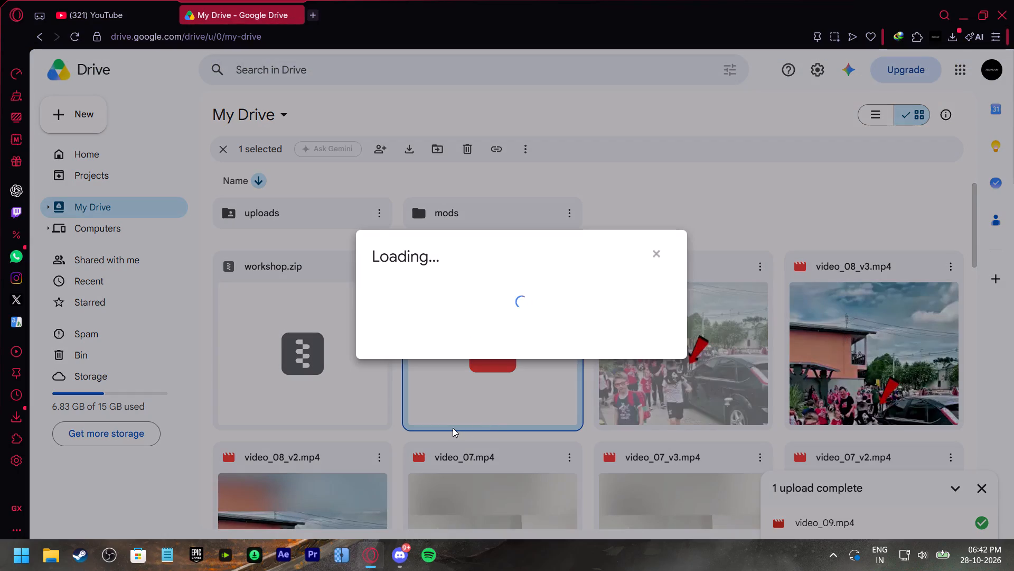
pyautogui.click(429, 354)
pyautogui.click(443, 425)
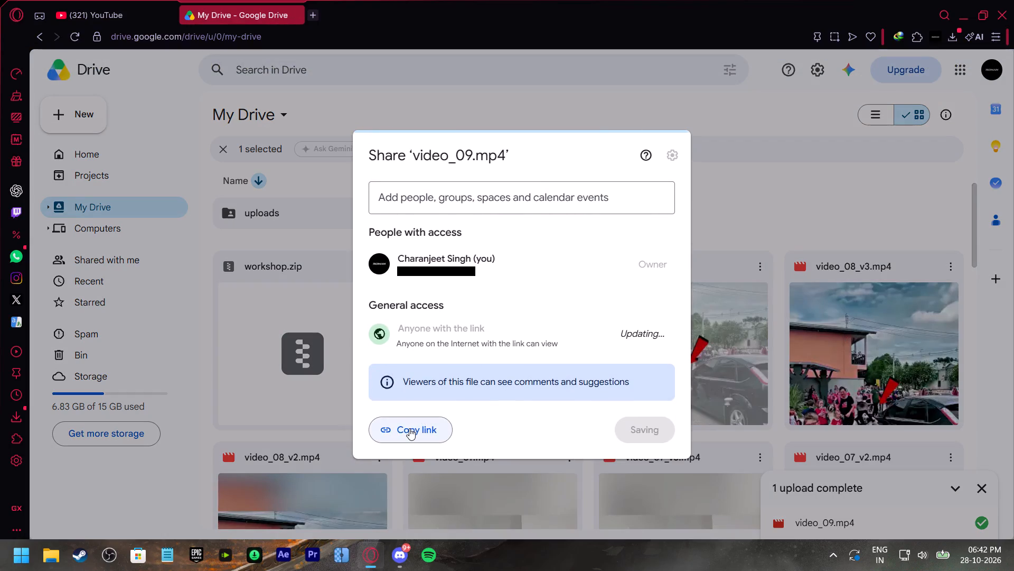
pyautogui.click(409, 428)
pyautogui.click(633, 417)
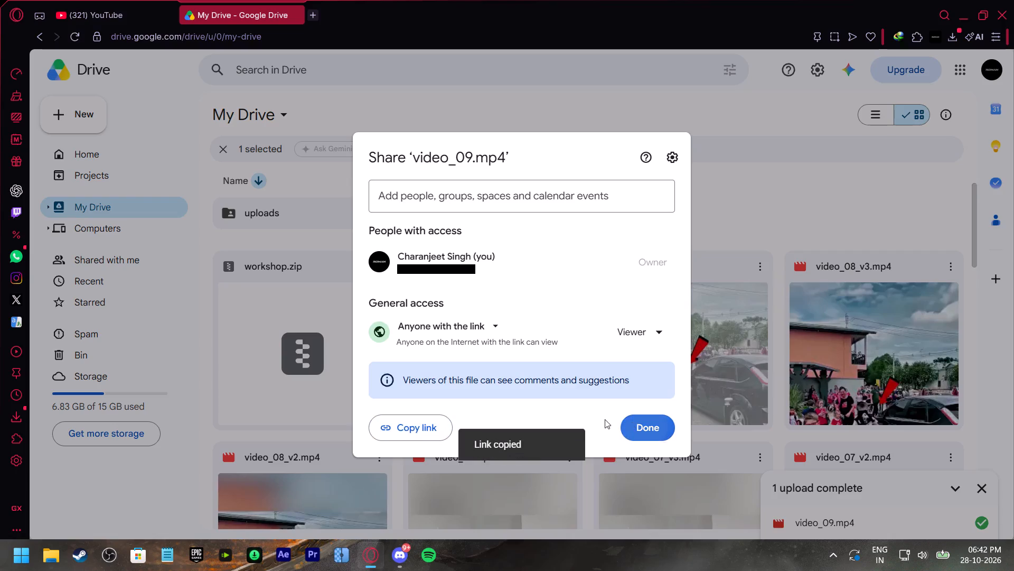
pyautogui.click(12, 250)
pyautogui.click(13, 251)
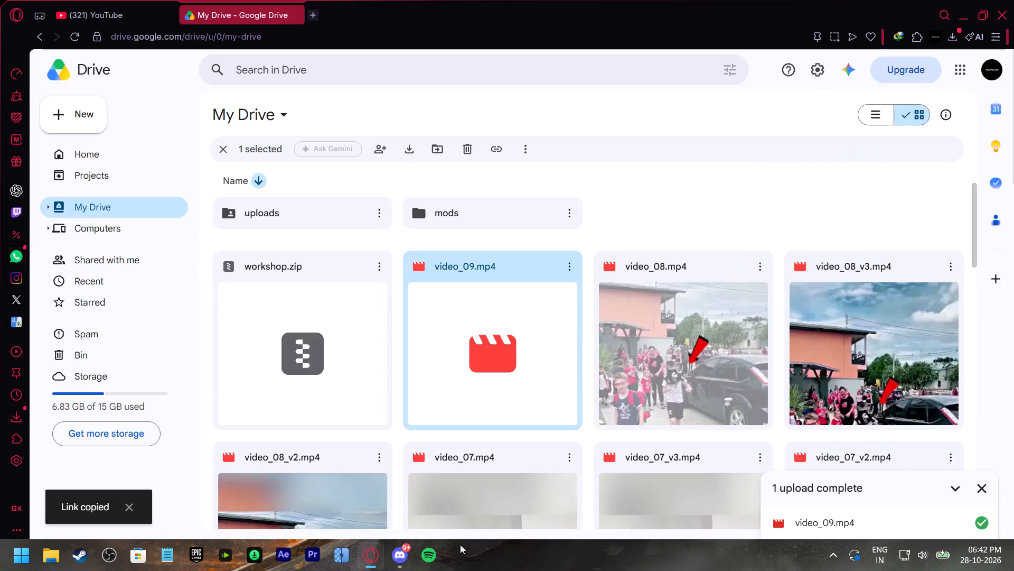